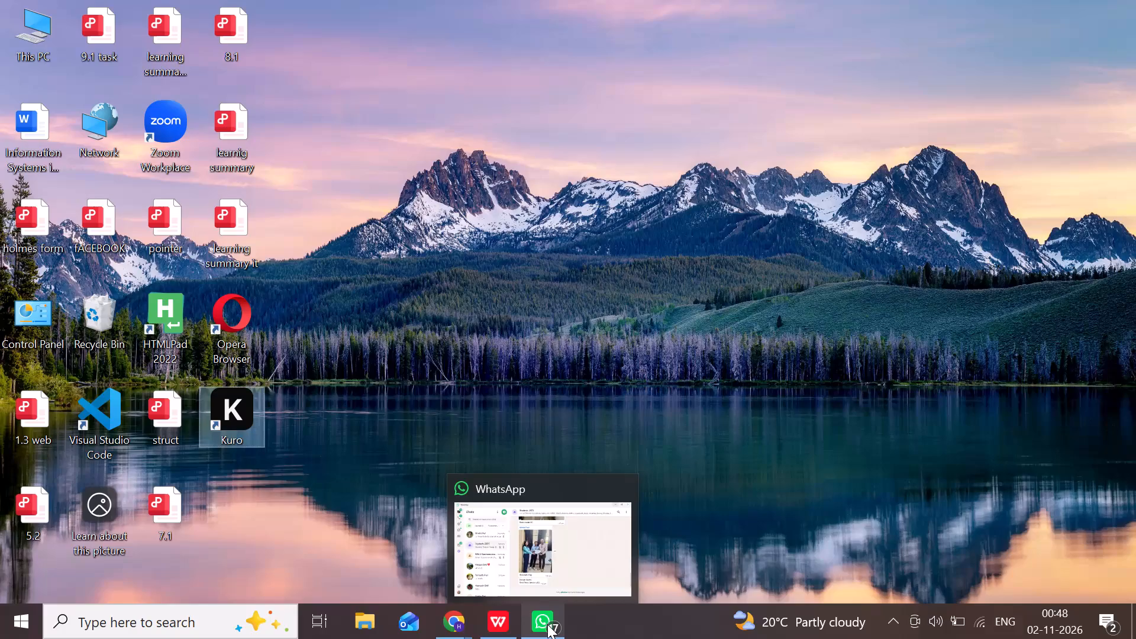
Switch to the Reverse book building presentation in Chrome and select its title slide.
{"action": "left_click", "coordinate": [459, 628]}
{"action": "left_click", "coordinate": [506, 588]}
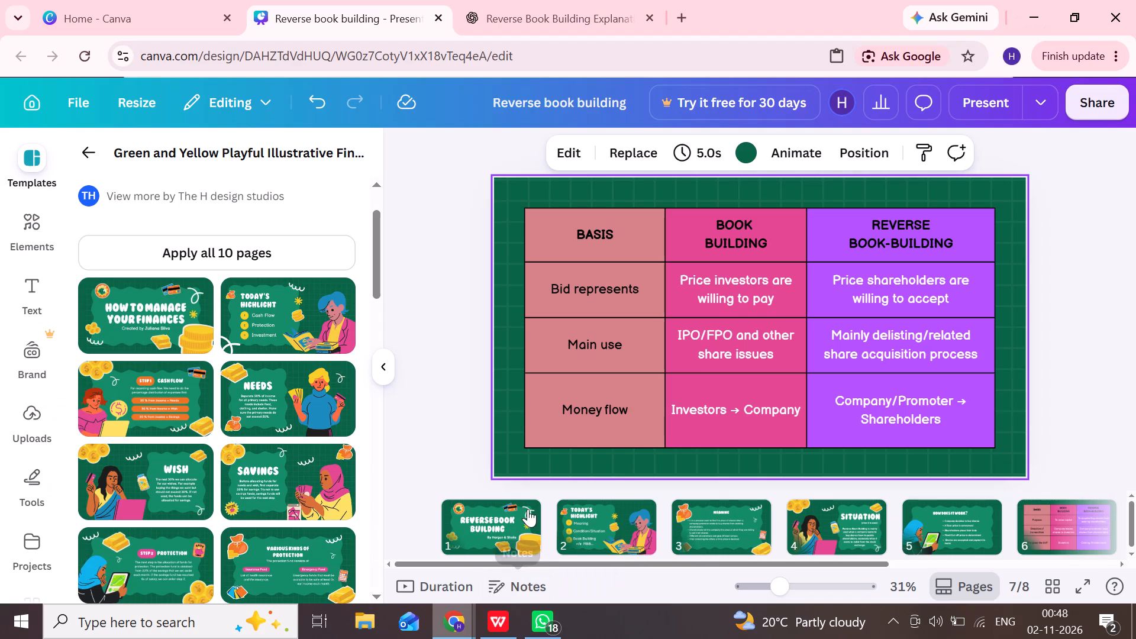
{"action": "left_click", "coordinate": [495, 514]}
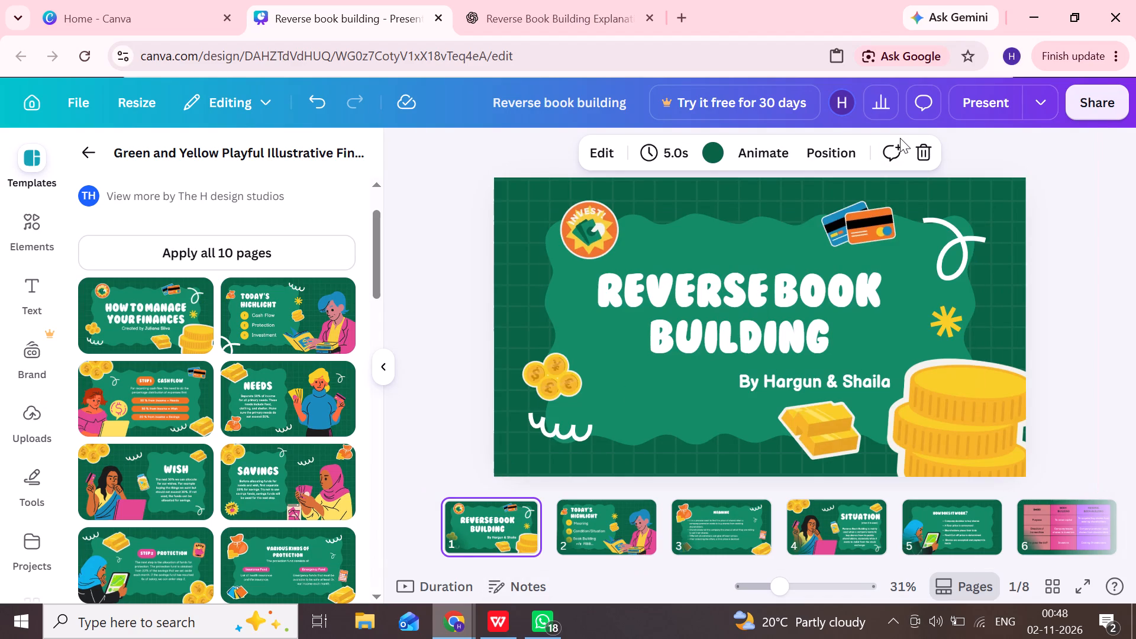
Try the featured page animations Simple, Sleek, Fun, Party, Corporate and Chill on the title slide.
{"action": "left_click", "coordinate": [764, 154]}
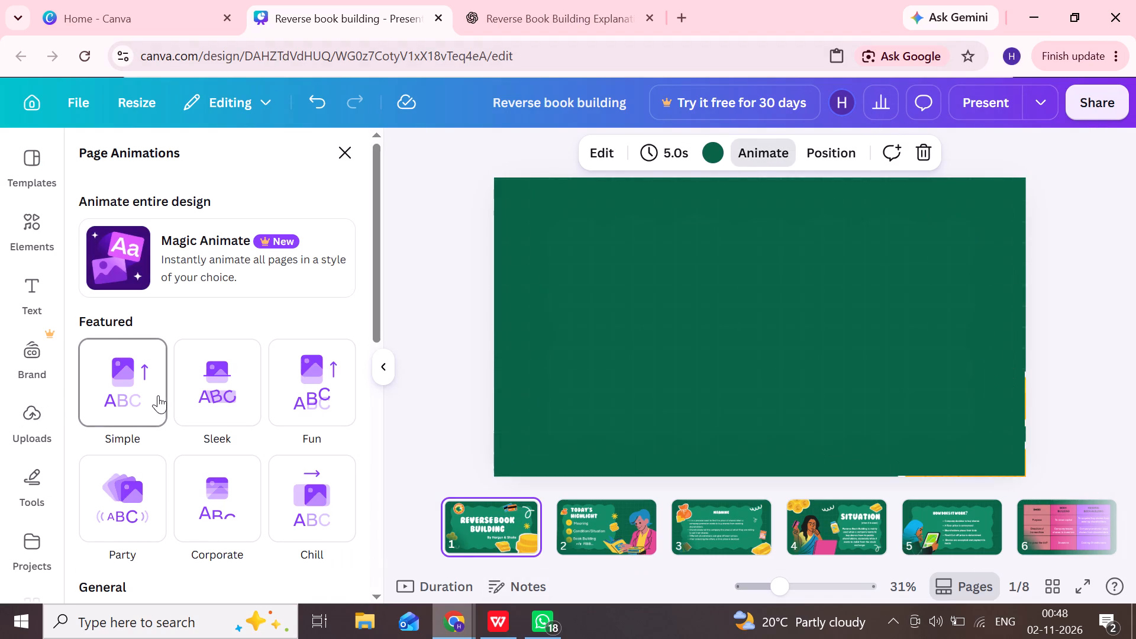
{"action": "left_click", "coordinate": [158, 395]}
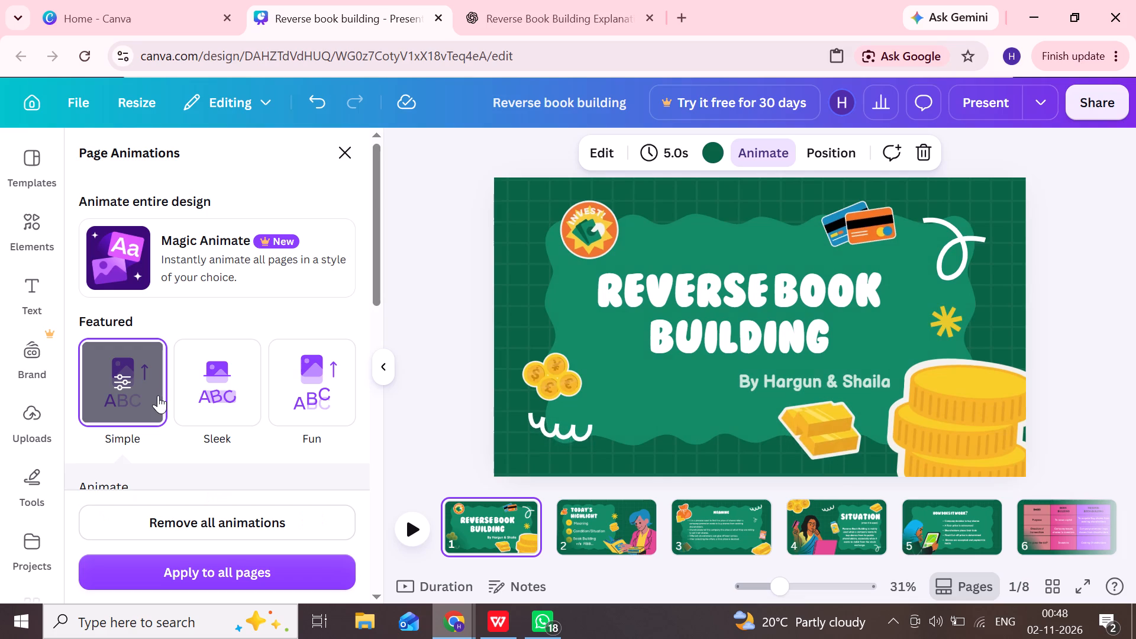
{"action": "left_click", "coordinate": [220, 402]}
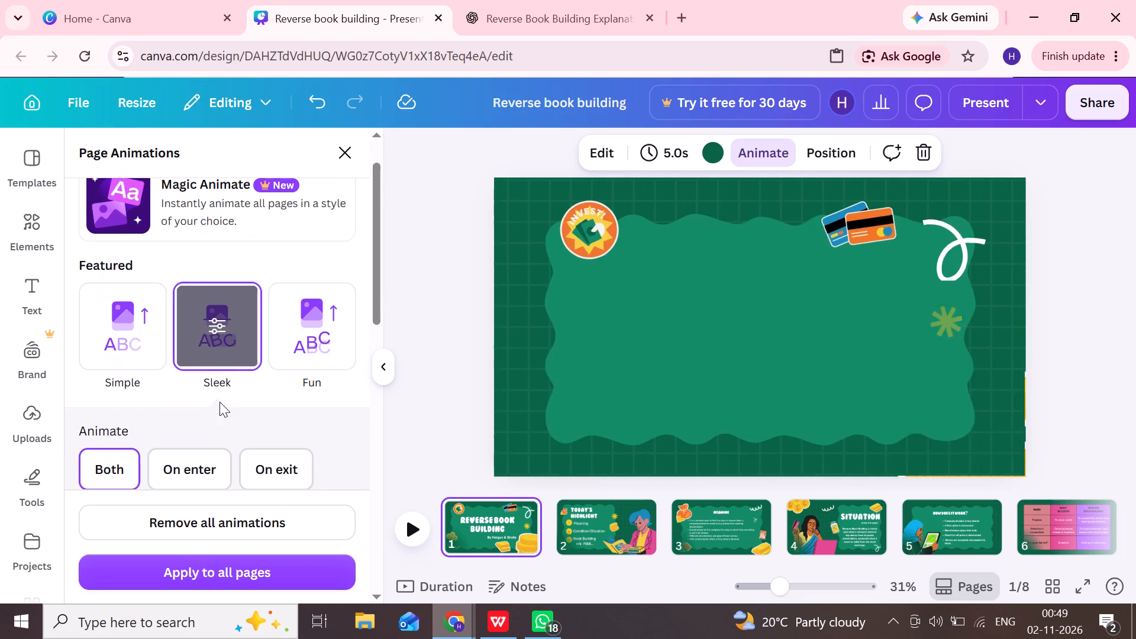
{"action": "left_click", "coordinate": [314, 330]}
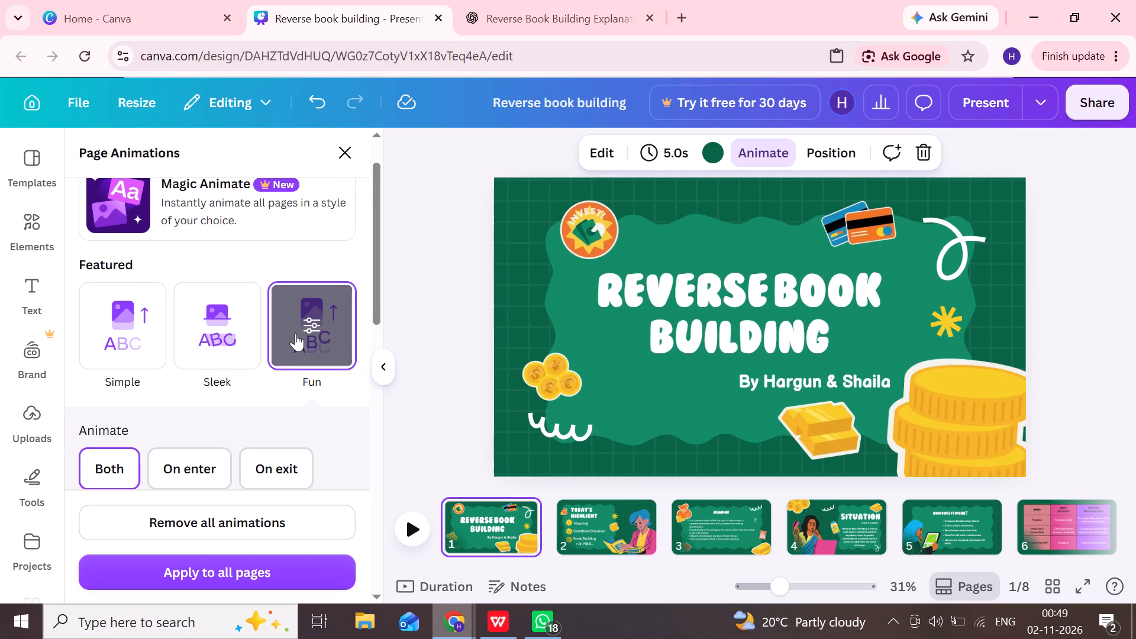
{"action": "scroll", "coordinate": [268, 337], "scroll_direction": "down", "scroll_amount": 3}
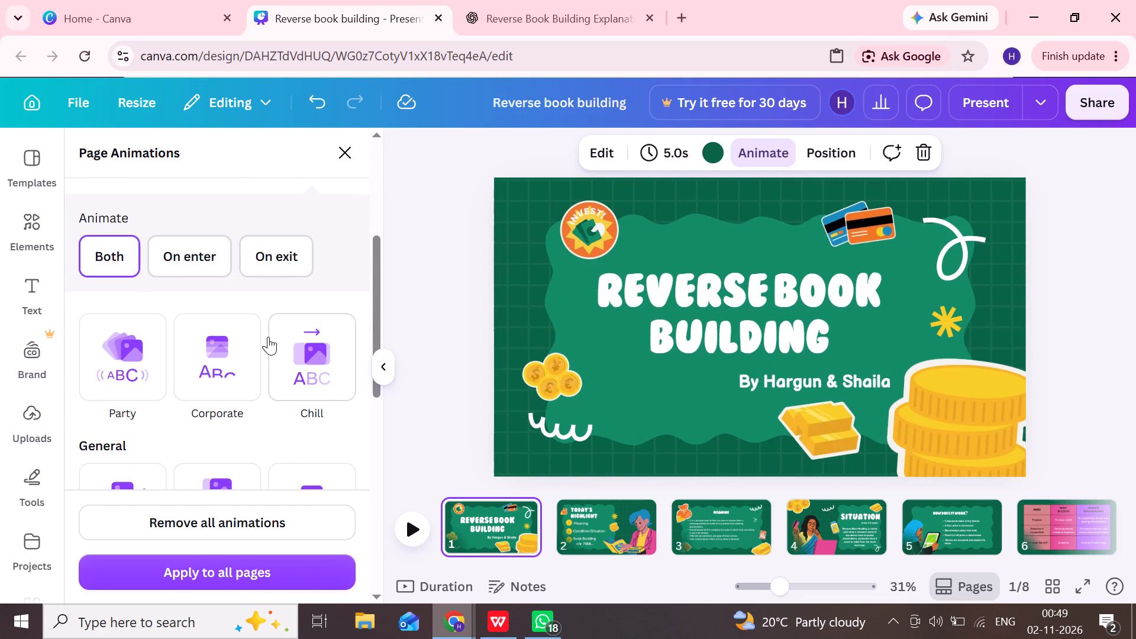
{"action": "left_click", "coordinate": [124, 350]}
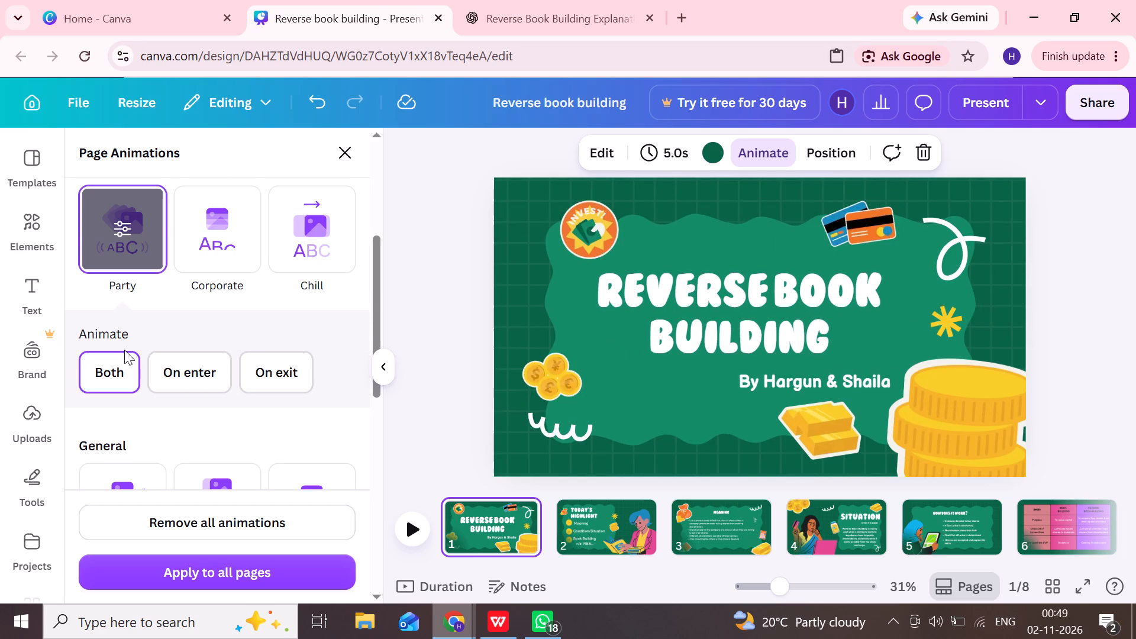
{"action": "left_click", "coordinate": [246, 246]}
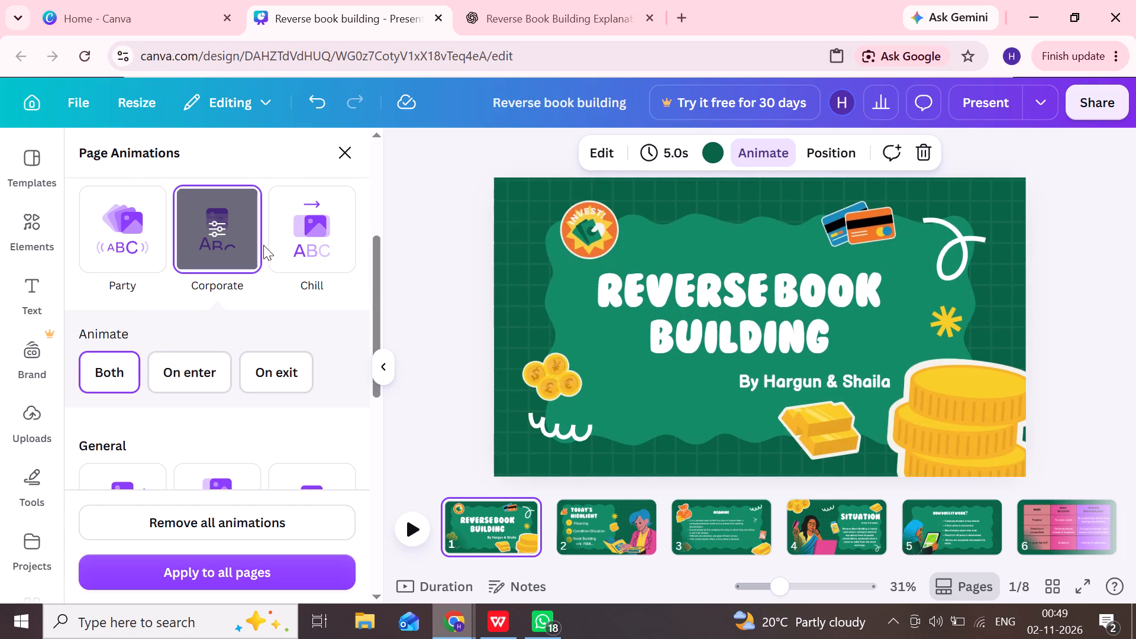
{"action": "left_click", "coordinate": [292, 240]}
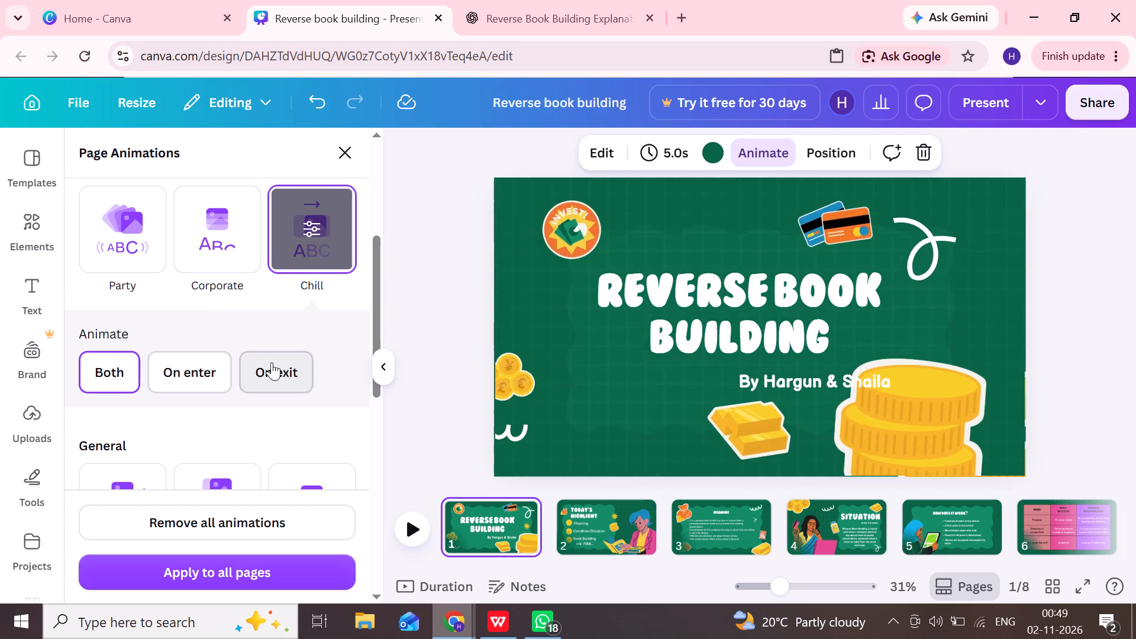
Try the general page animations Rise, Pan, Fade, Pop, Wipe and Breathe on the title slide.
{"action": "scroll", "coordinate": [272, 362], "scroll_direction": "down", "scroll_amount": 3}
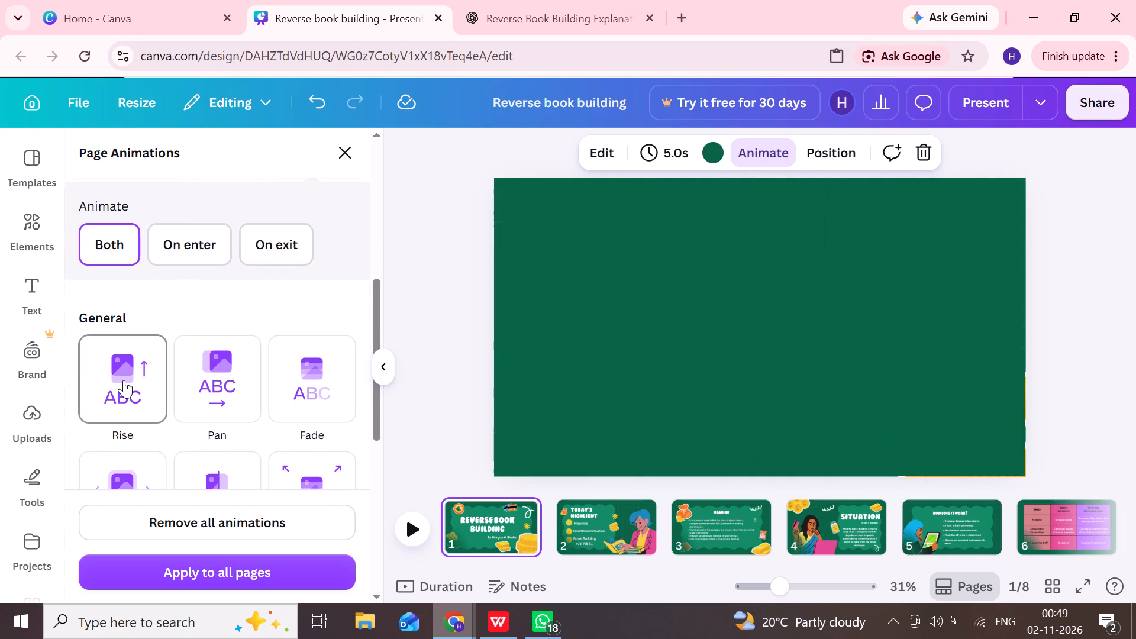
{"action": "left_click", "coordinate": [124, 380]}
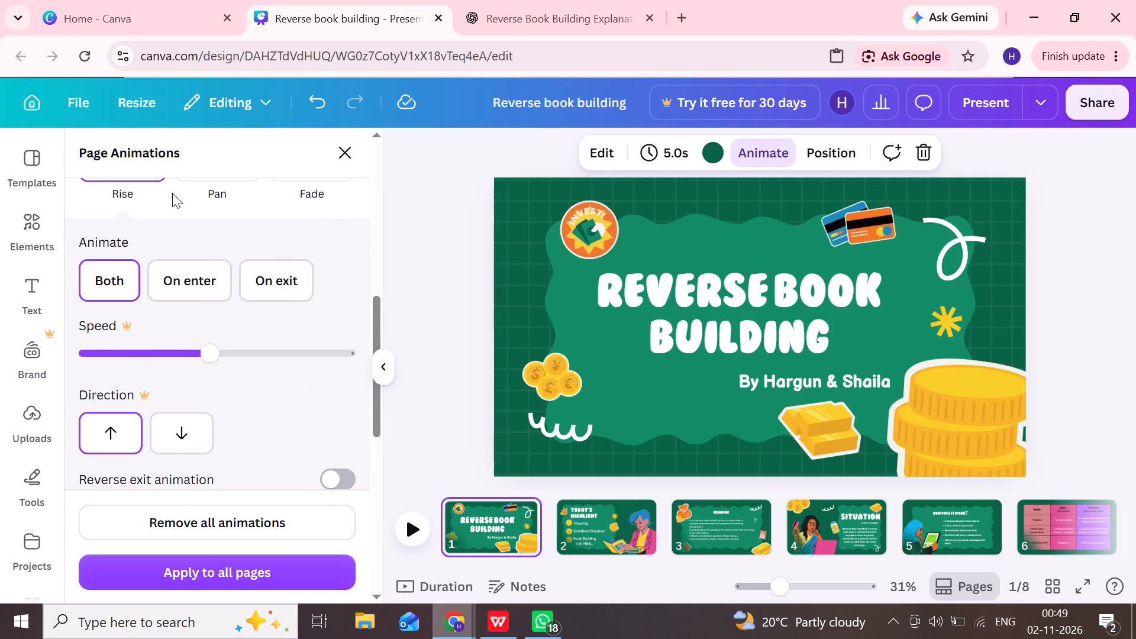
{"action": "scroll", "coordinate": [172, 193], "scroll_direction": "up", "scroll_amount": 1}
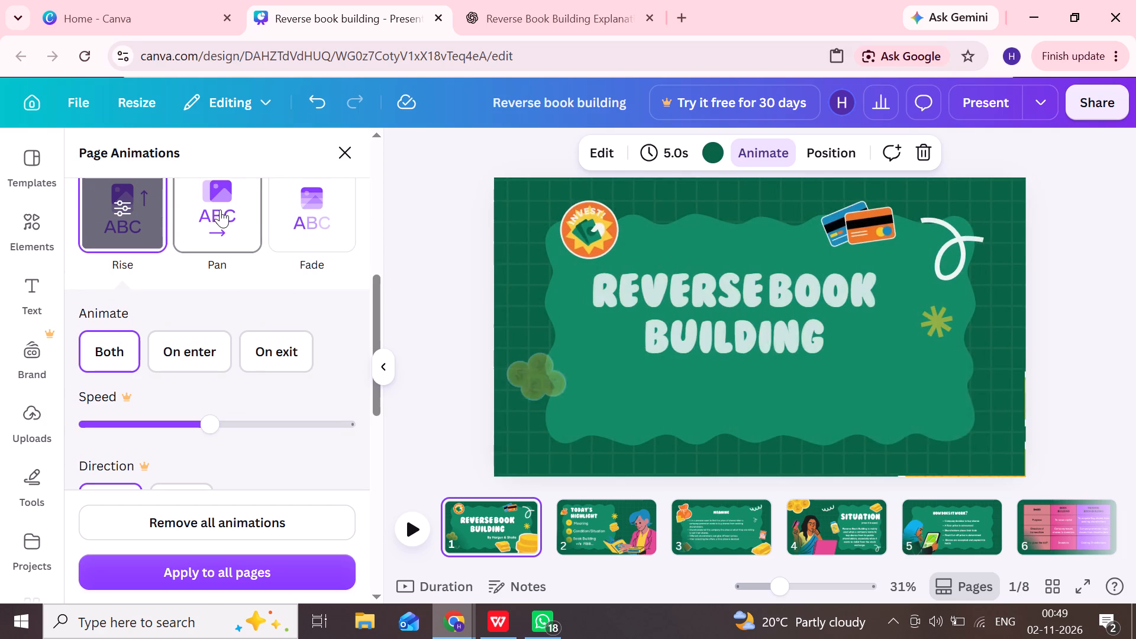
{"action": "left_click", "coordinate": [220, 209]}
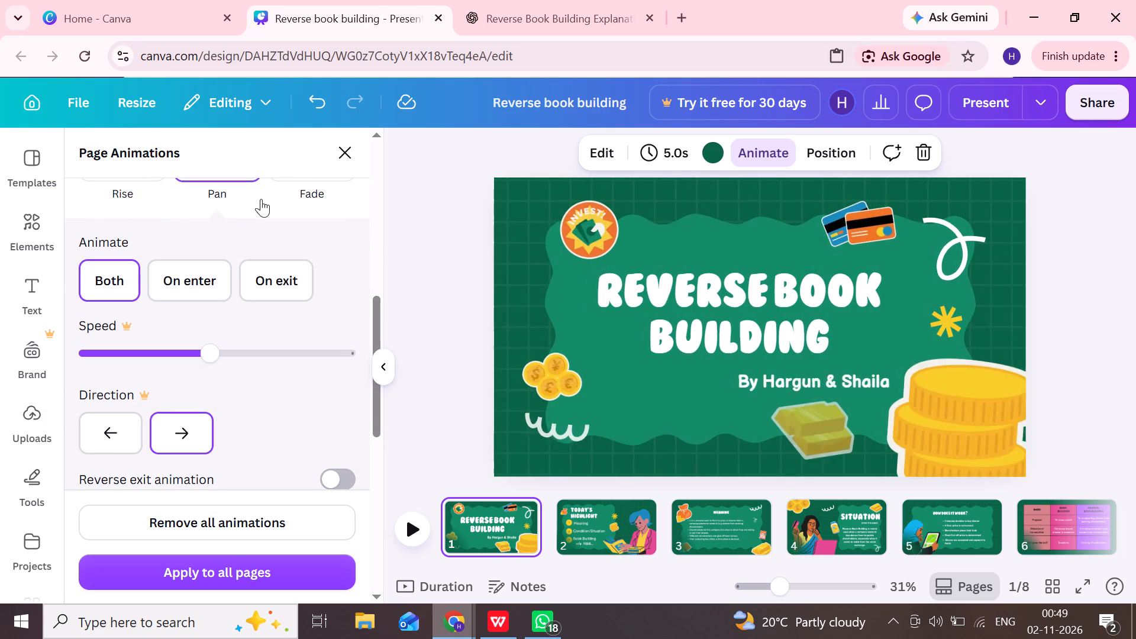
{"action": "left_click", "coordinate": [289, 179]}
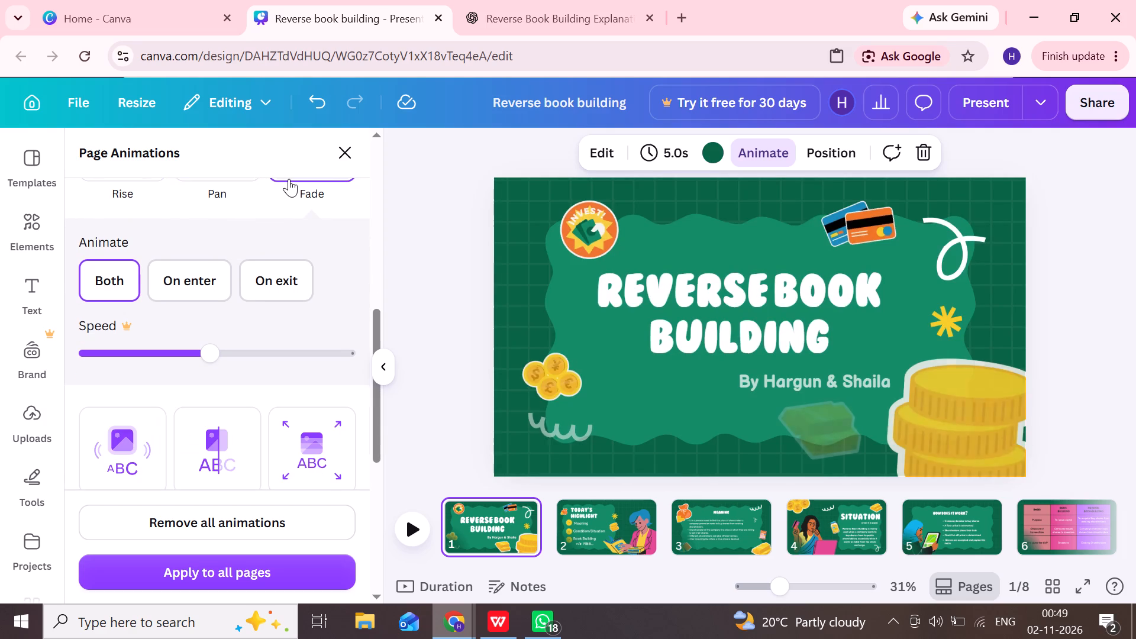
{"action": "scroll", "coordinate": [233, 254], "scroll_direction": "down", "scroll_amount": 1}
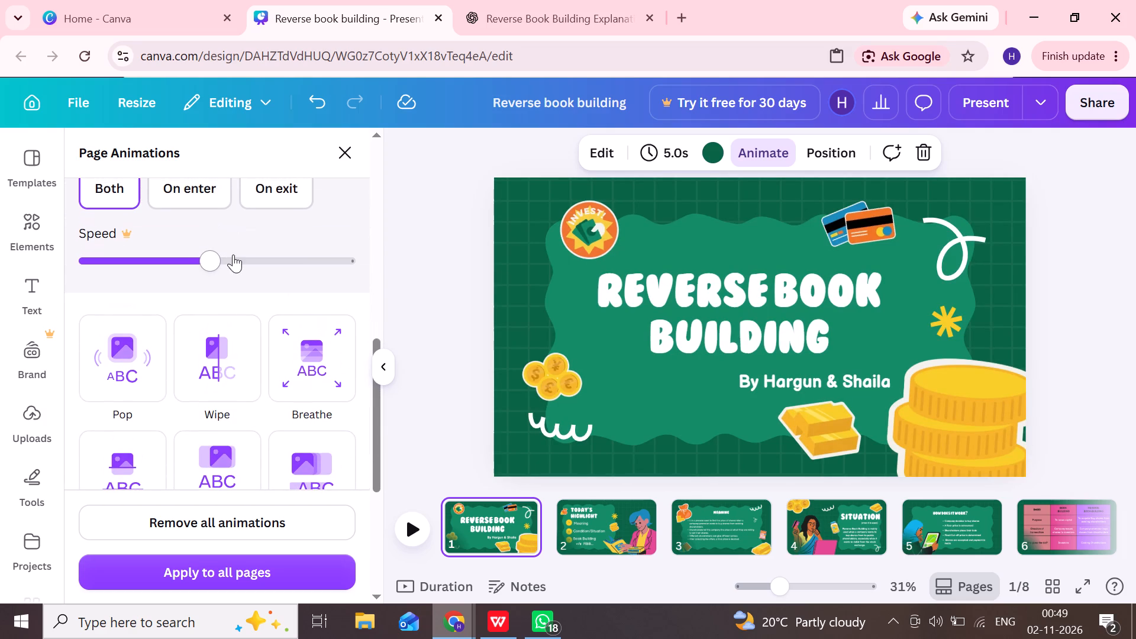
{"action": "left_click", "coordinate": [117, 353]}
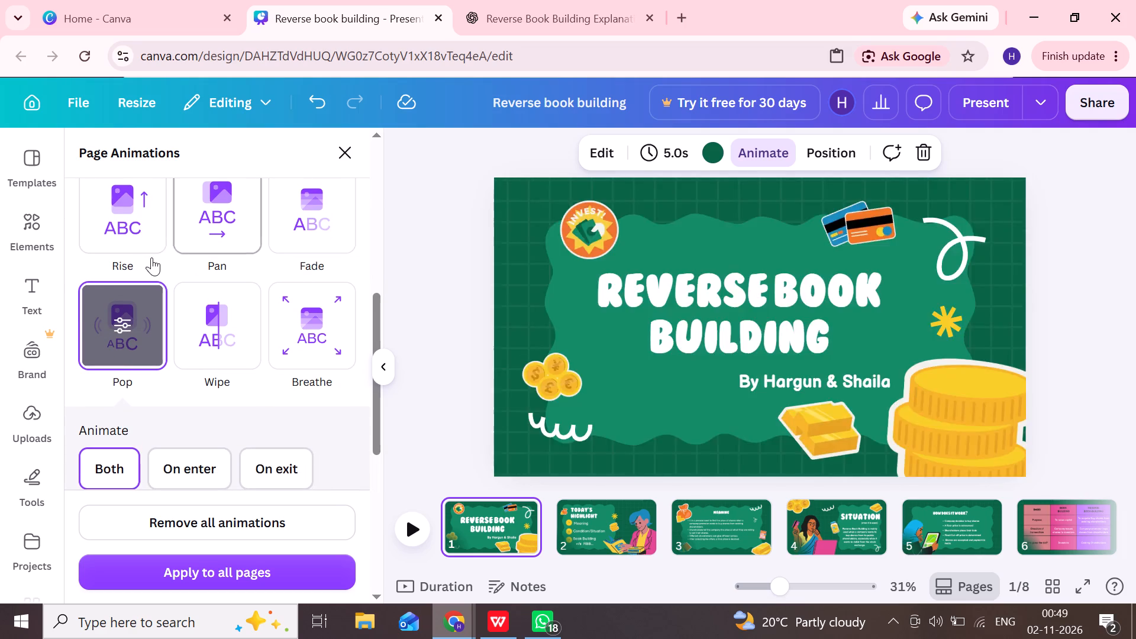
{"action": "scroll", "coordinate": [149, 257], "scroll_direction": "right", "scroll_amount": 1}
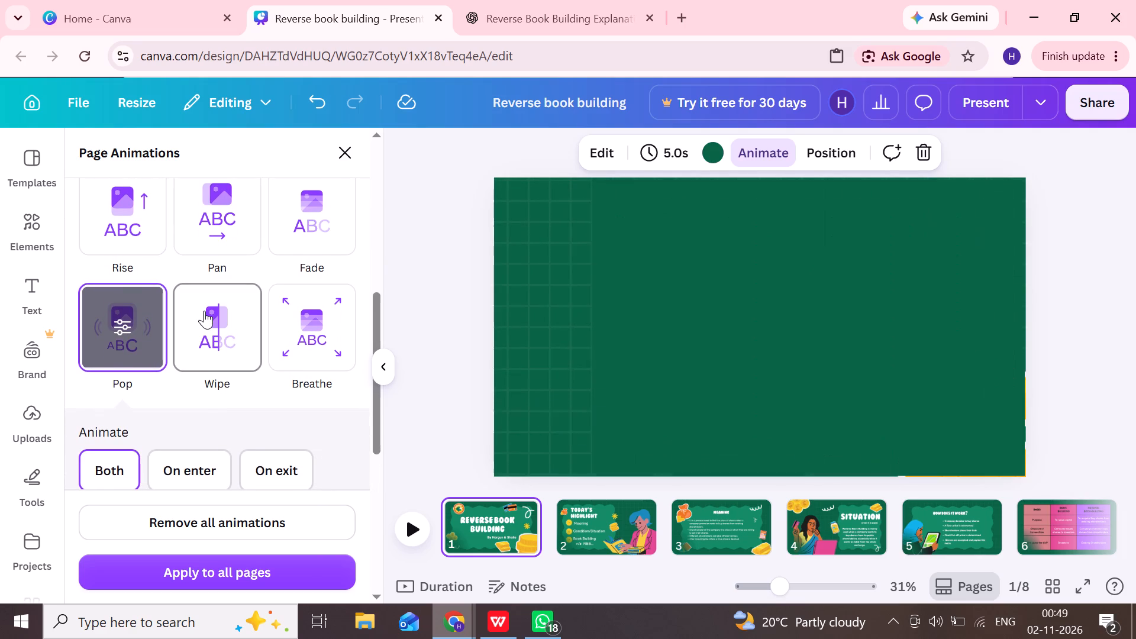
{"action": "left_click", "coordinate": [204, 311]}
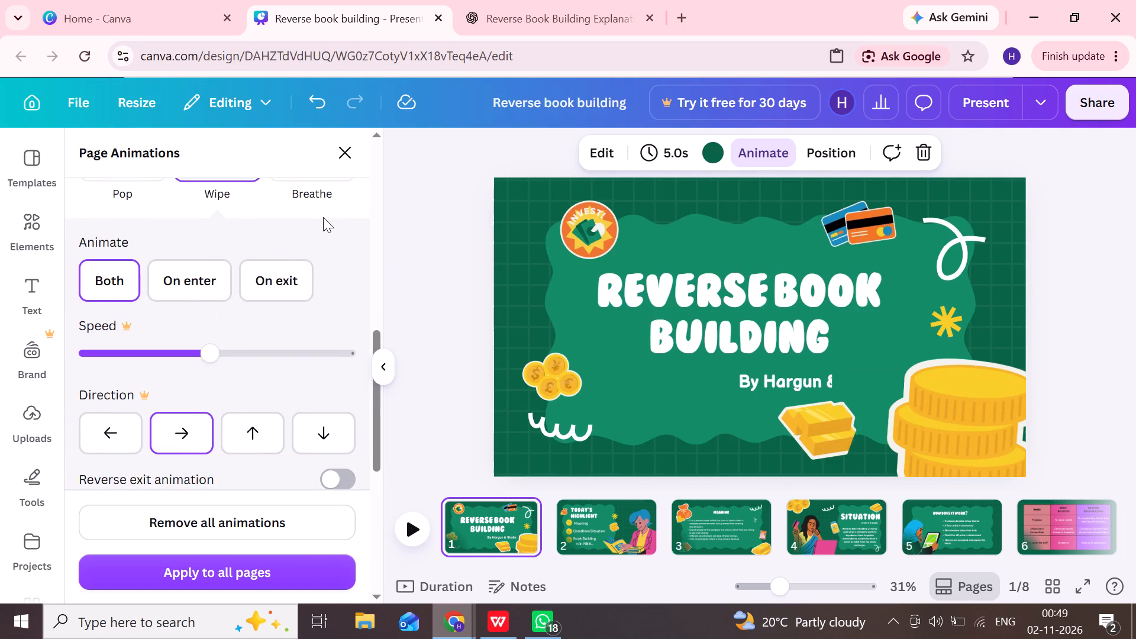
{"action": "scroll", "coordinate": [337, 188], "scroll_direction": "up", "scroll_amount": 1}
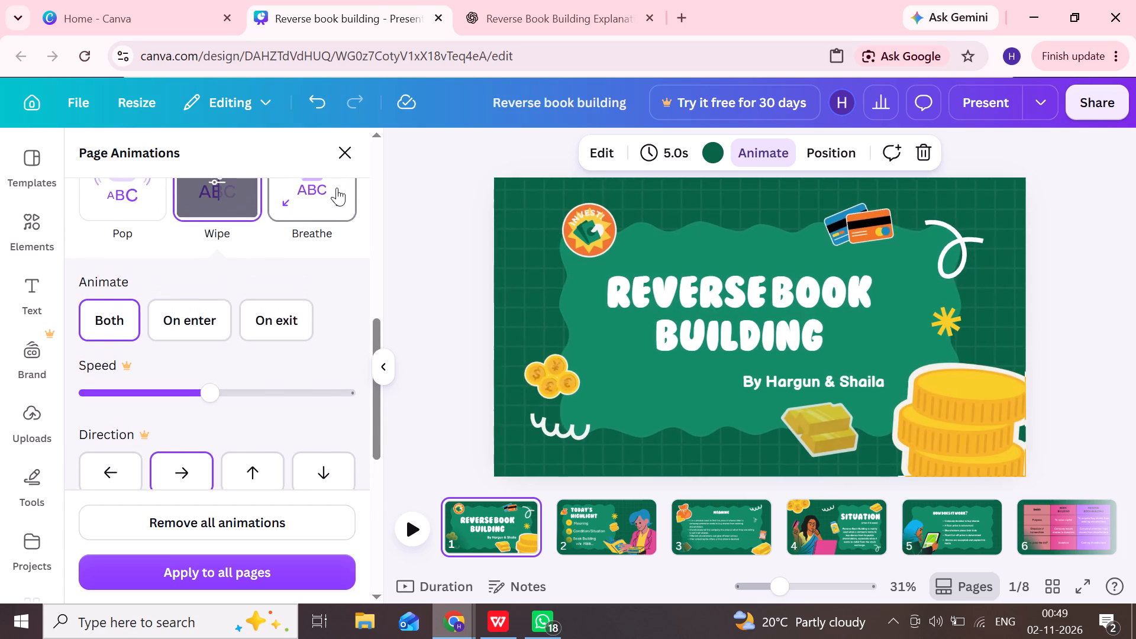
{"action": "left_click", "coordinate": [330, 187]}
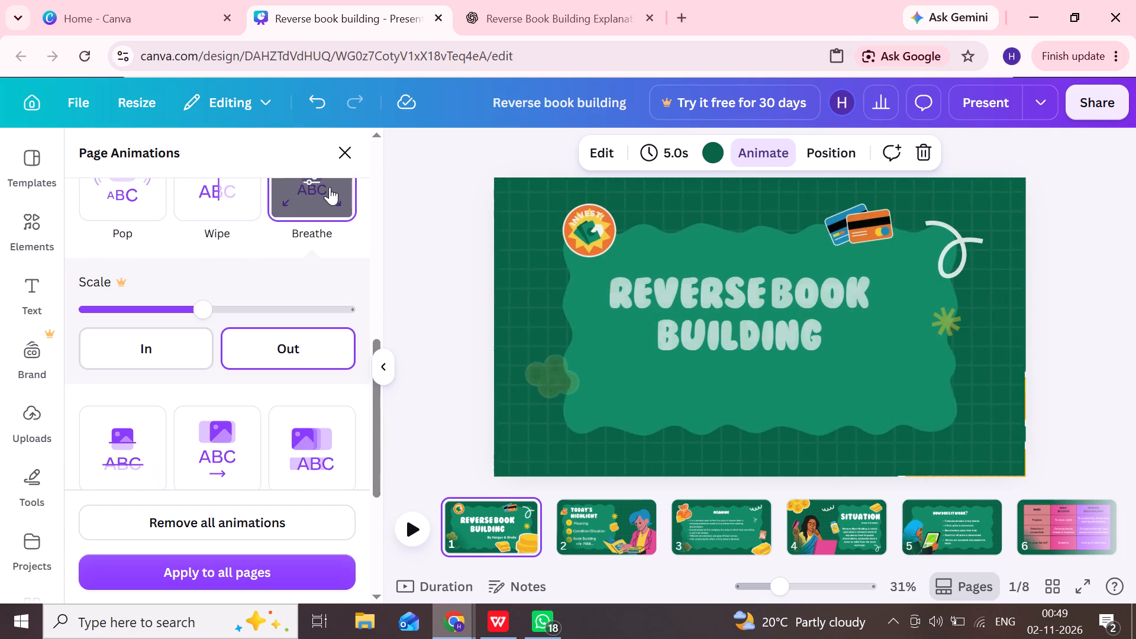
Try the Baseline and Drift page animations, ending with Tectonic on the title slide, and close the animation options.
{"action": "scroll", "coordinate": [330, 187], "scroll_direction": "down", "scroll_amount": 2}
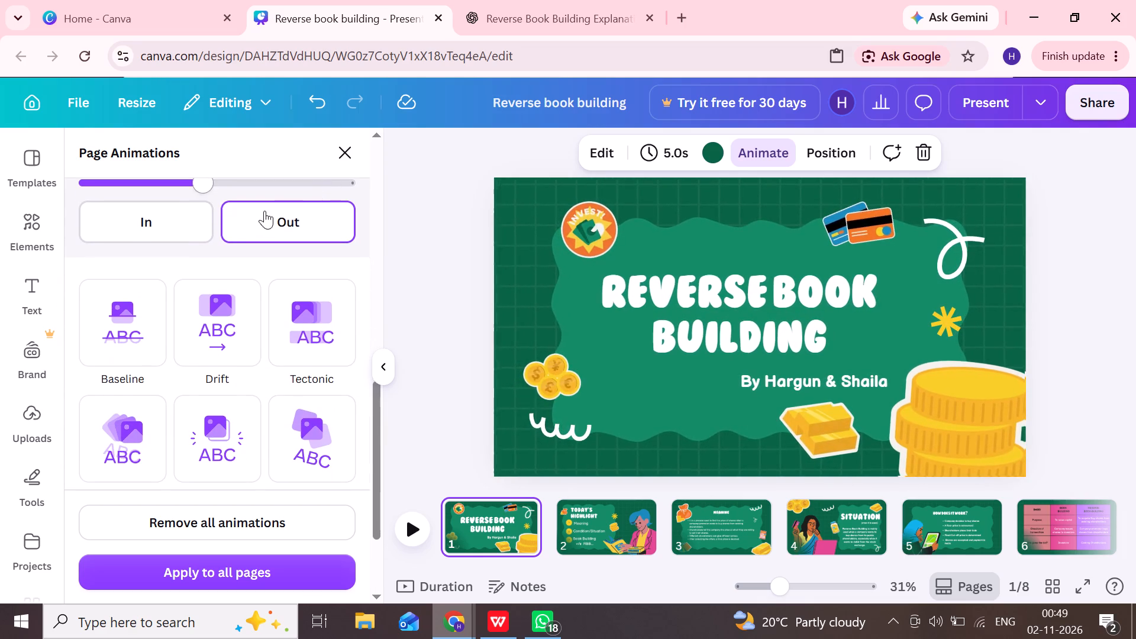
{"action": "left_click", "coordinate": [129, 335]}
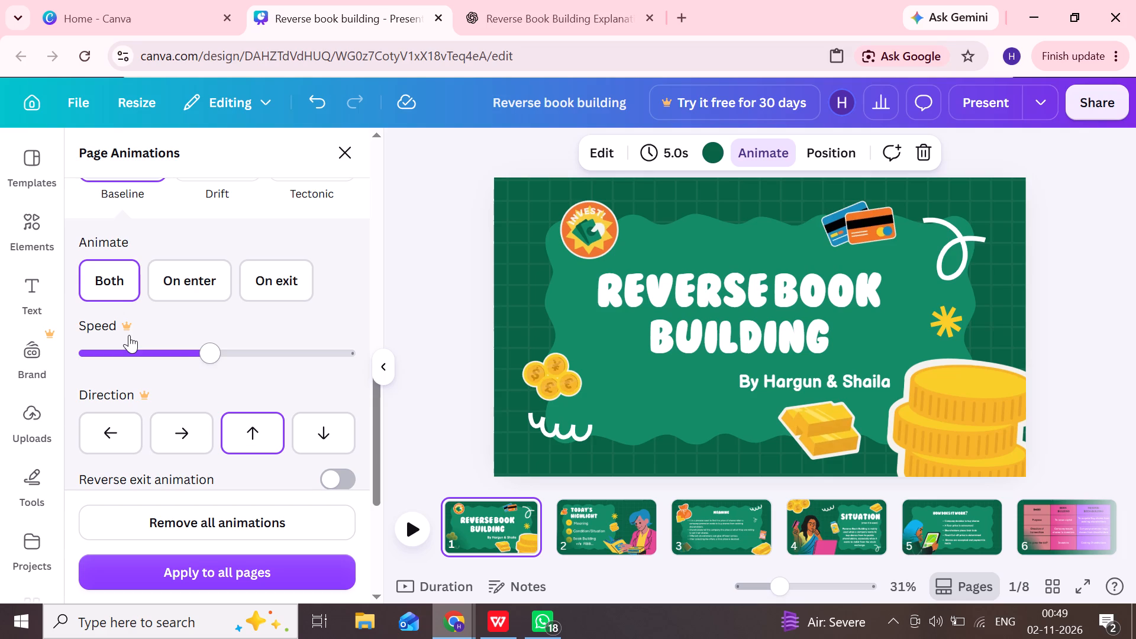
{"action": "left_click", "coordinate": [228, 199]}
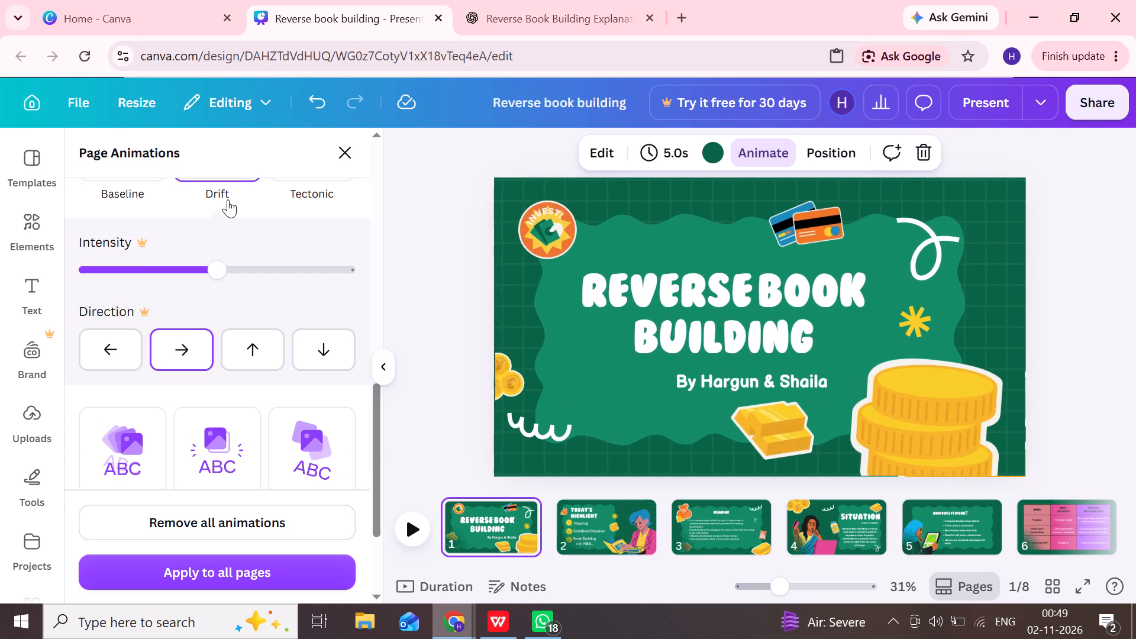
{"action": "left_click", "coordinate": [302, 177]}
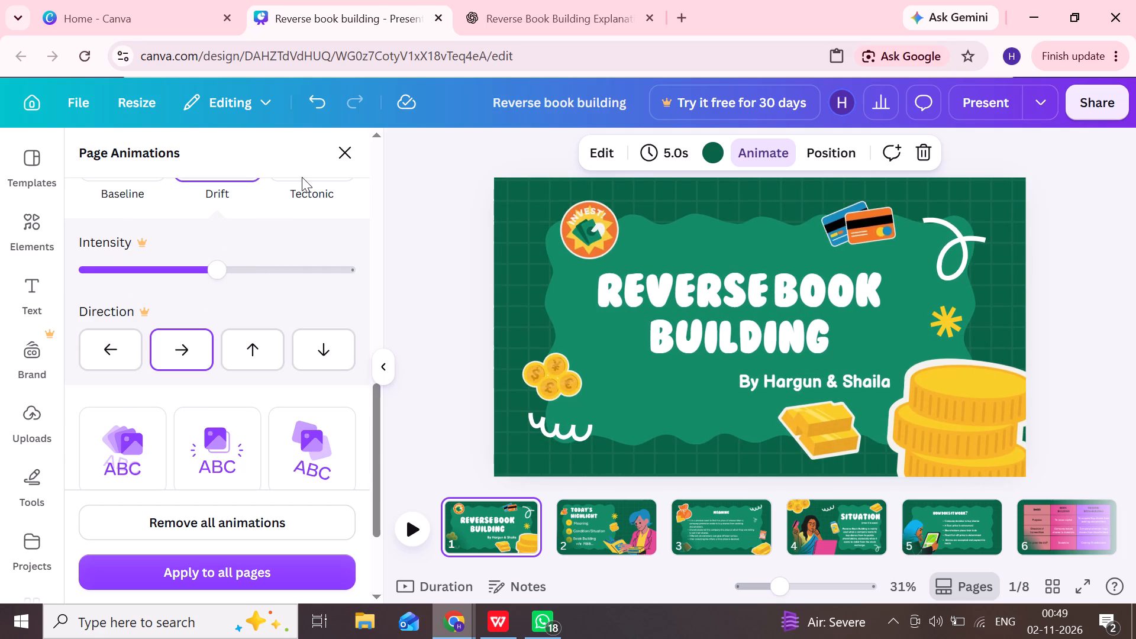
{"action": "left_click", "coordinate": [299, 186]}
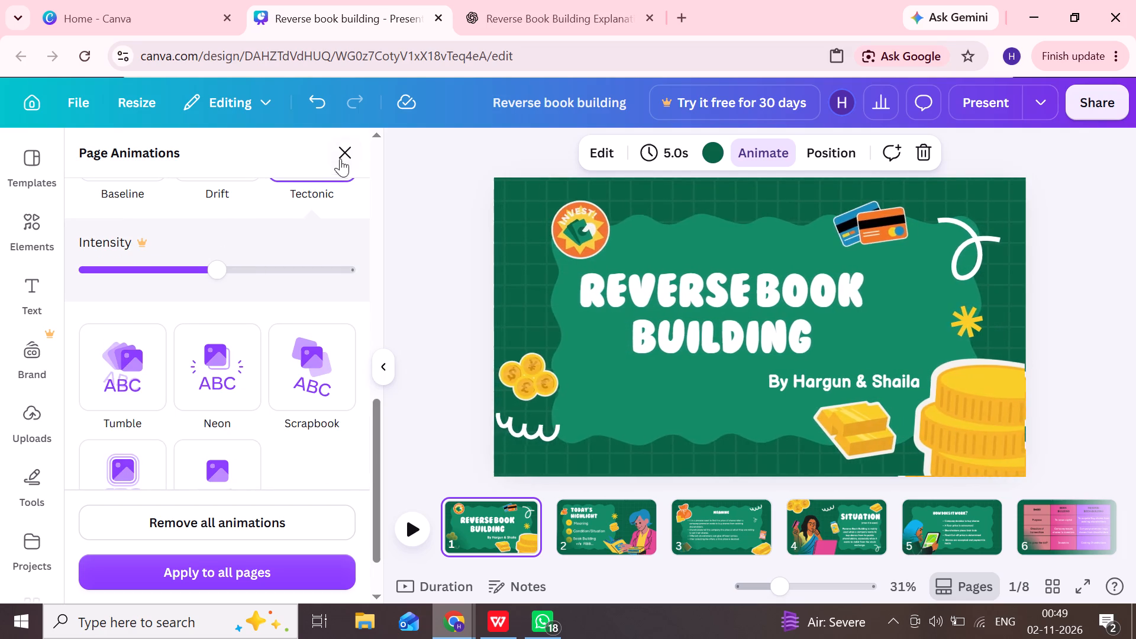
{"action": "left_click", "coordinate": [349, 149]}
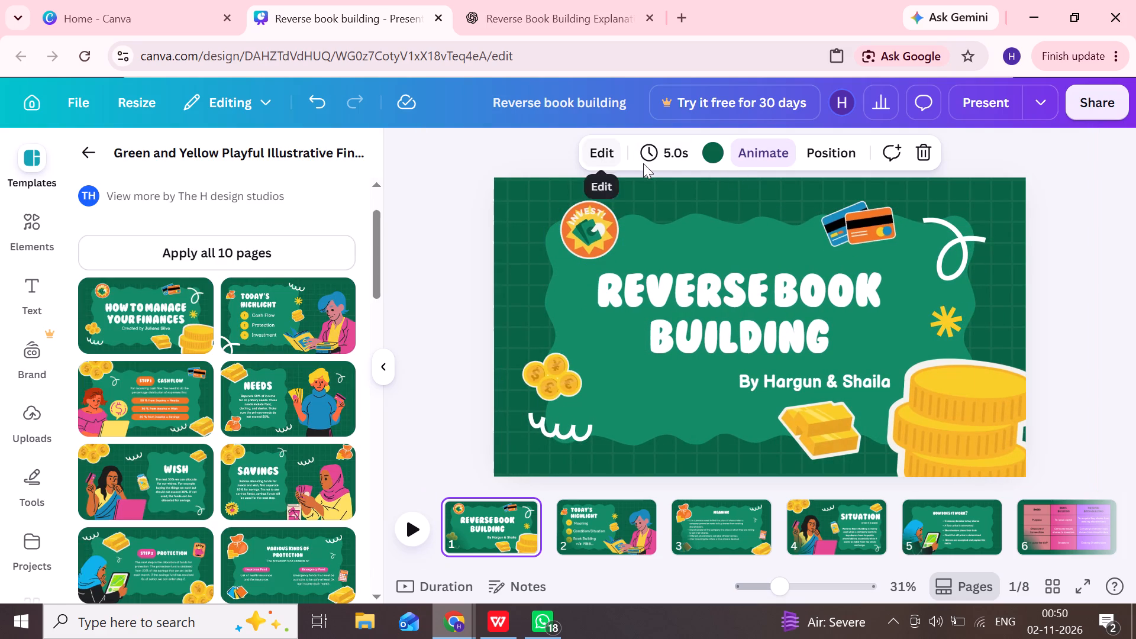
Preview the animated title slide in full screen and return to the editor.
{"action": "left_click", "coordinate": [994, 98]}
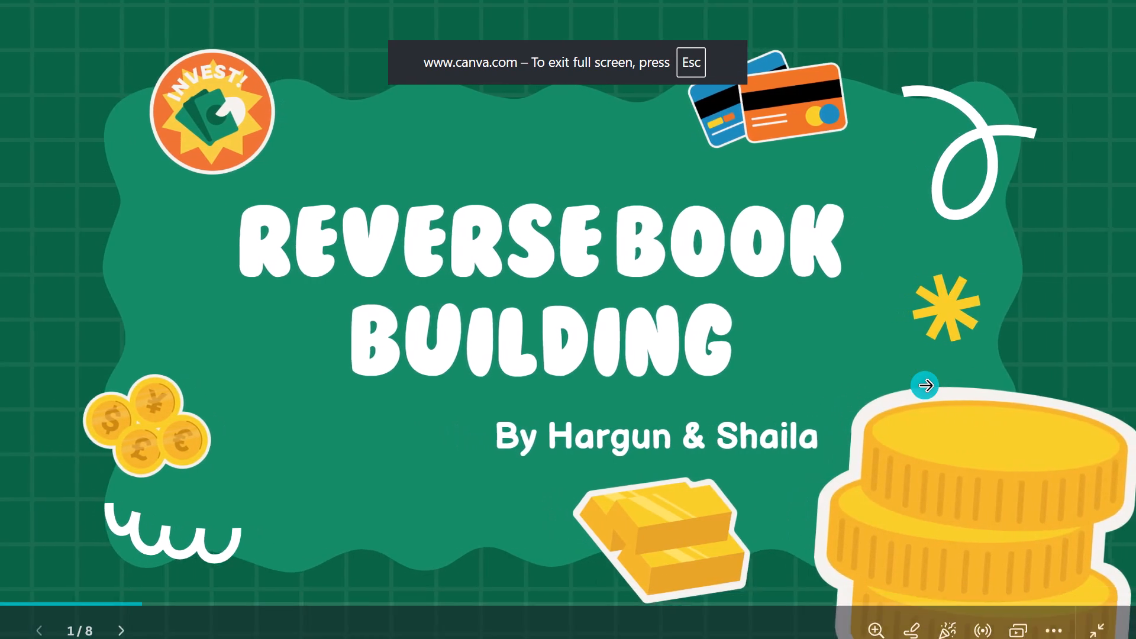
{"action": "key", "text": "Escape"}
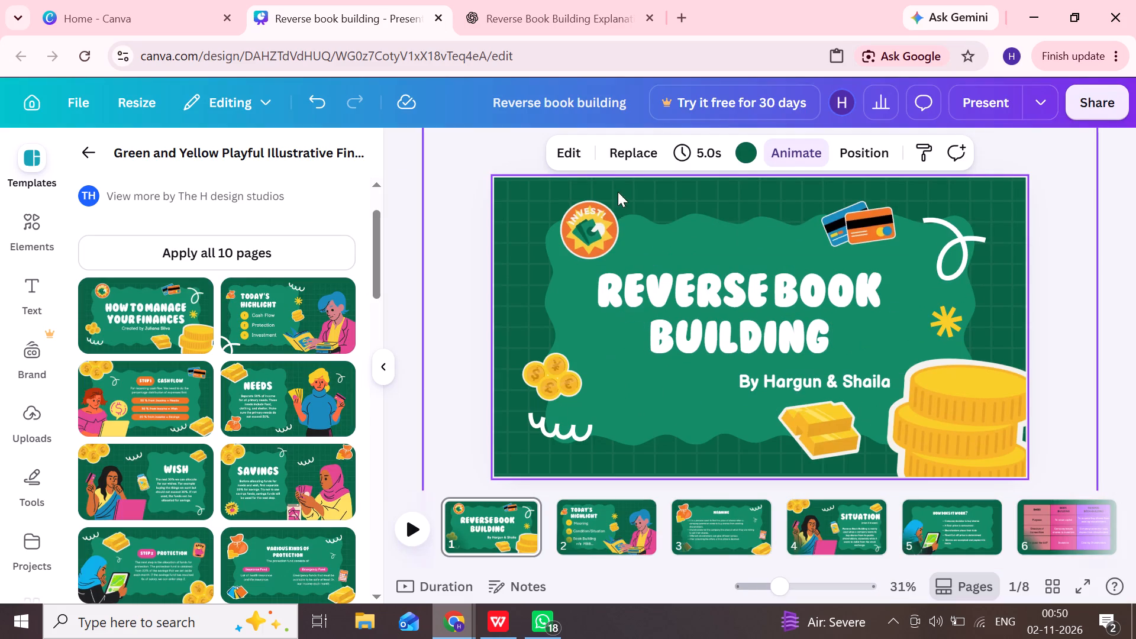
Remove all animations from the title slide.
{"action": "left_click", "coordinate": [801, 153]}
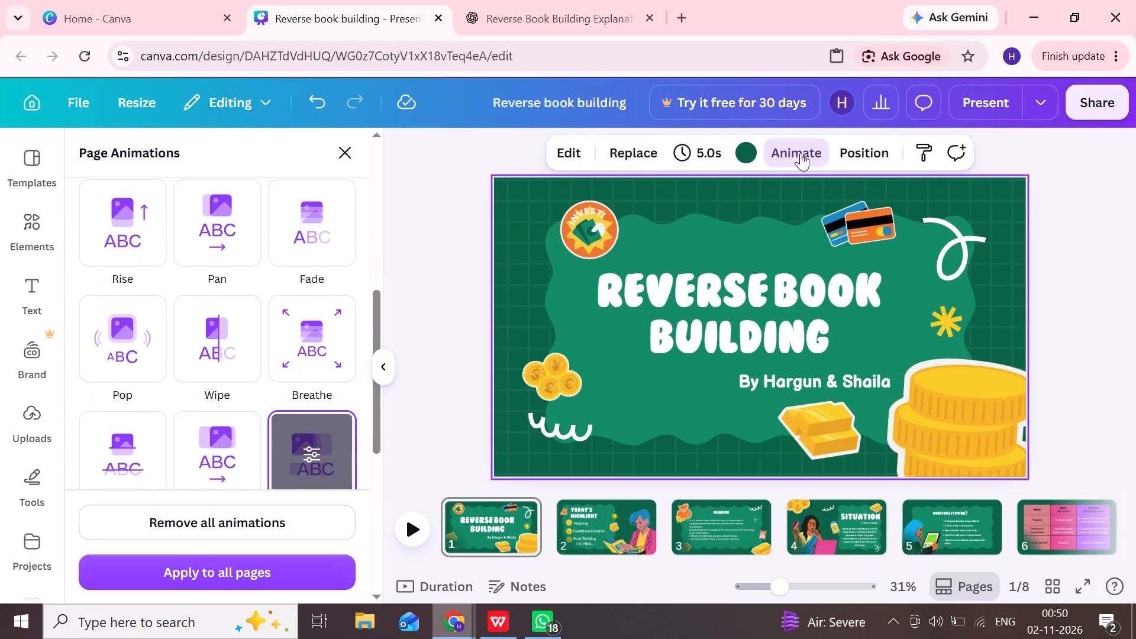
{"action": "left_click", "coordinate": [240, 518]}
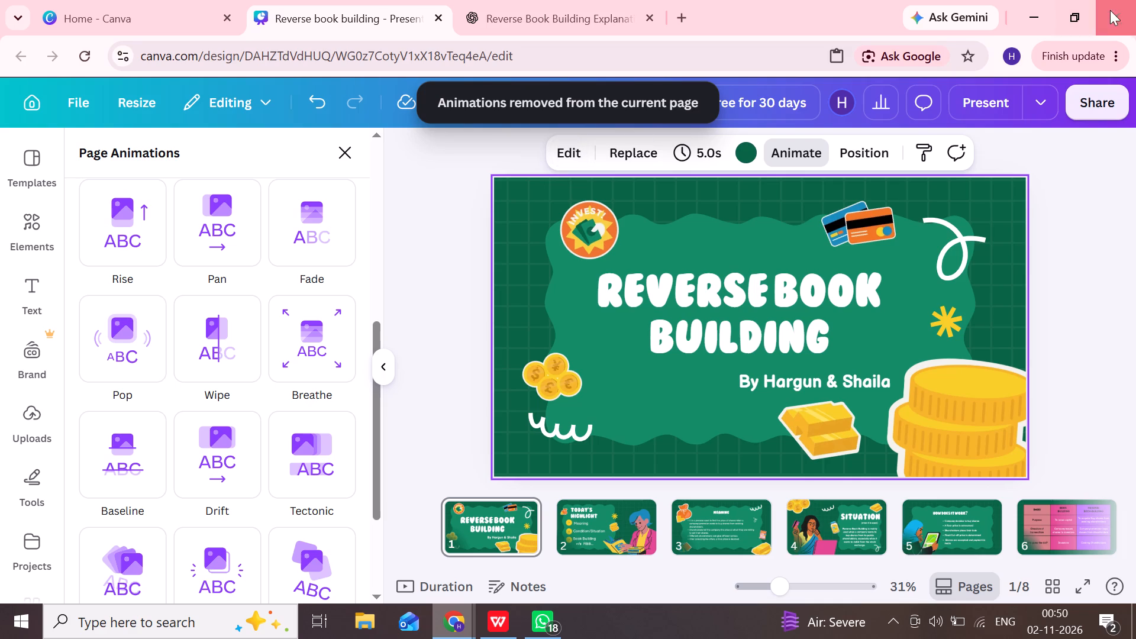
Present the deck in full screen and go through the slides up to the second book building comparison table, rechecking the first table.
{"action": "left_click", "coordinate": [979, 94]}
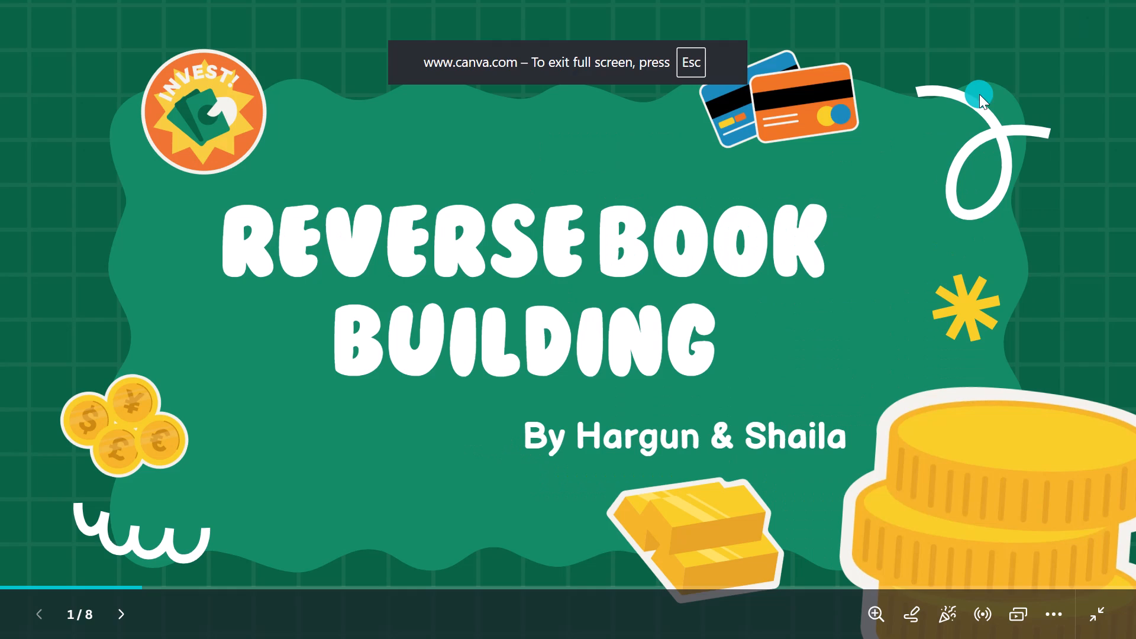
{"action": "key", "text": "Right"}
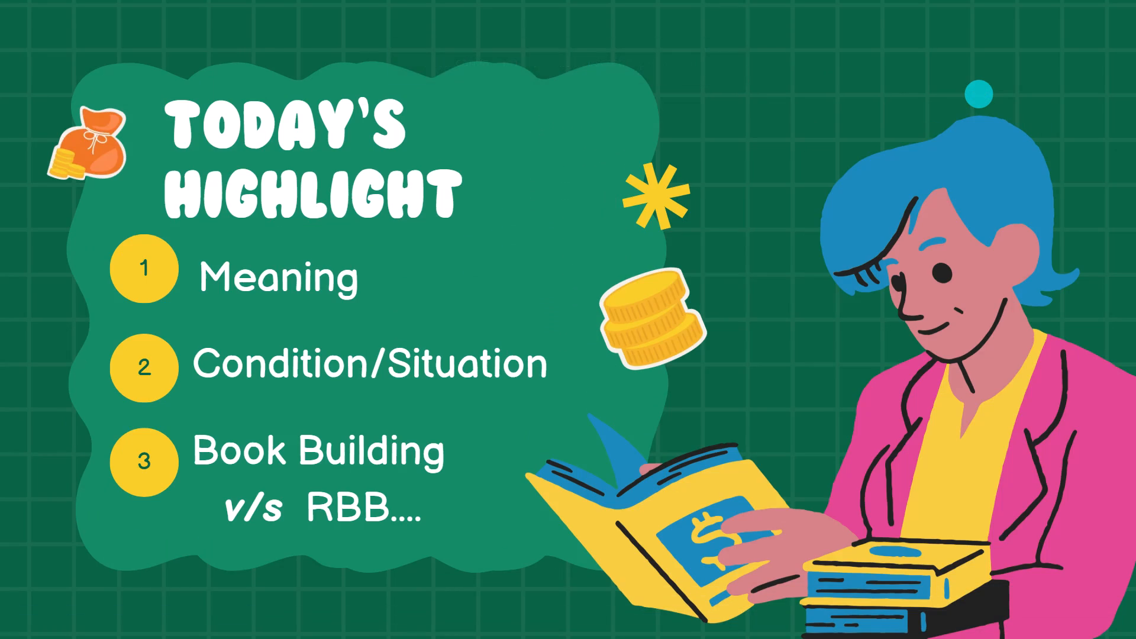
{"action": "key", "text": "Right"}
{"action": "key", "text": "Right"}
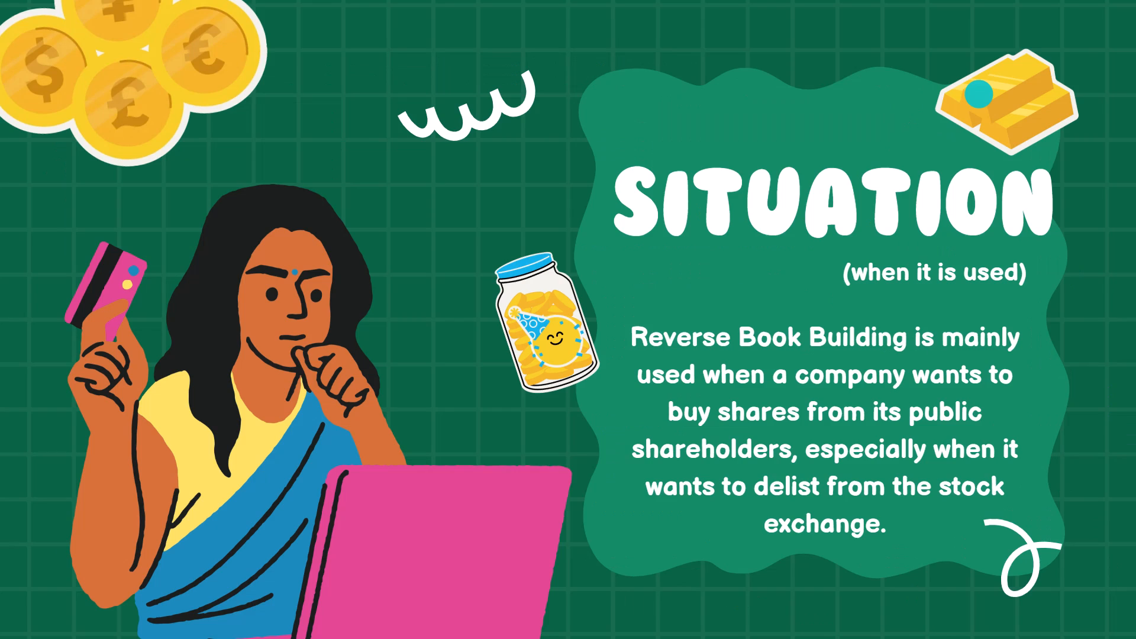
{"action": "key", "text": "Right"}
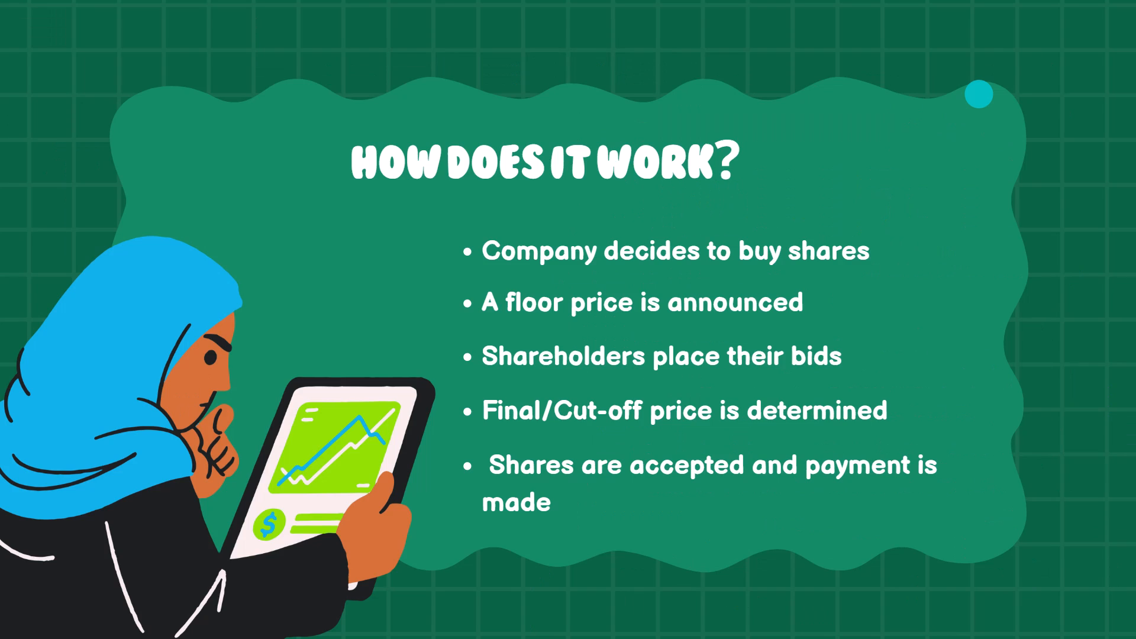
{"action": "key", "text": "Right"}
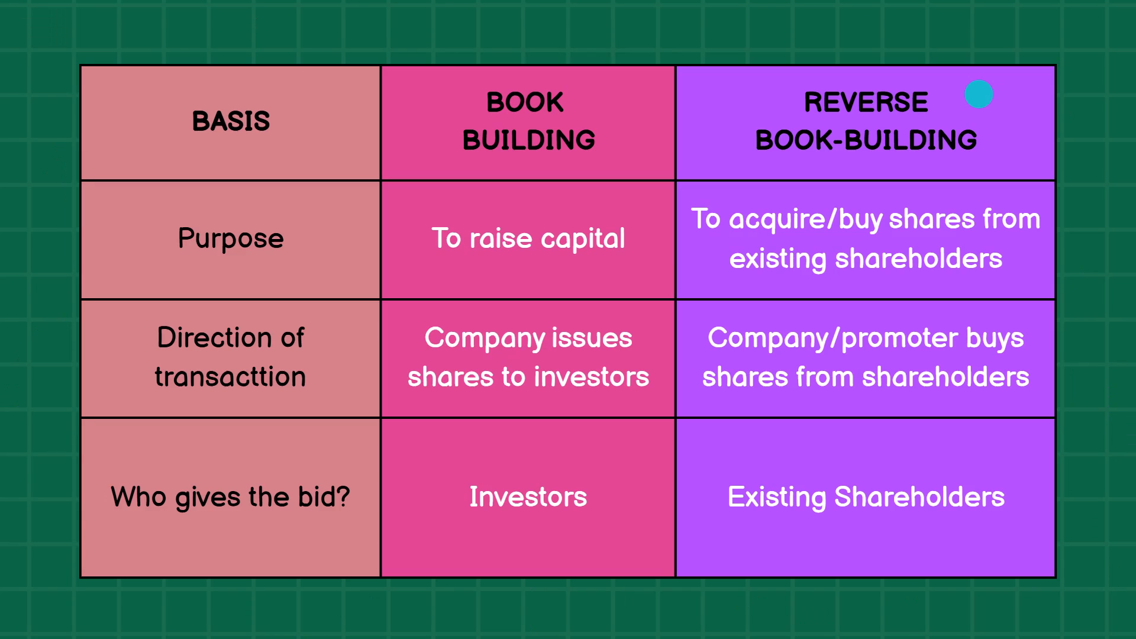
{"action": "key", "text": "Right"}
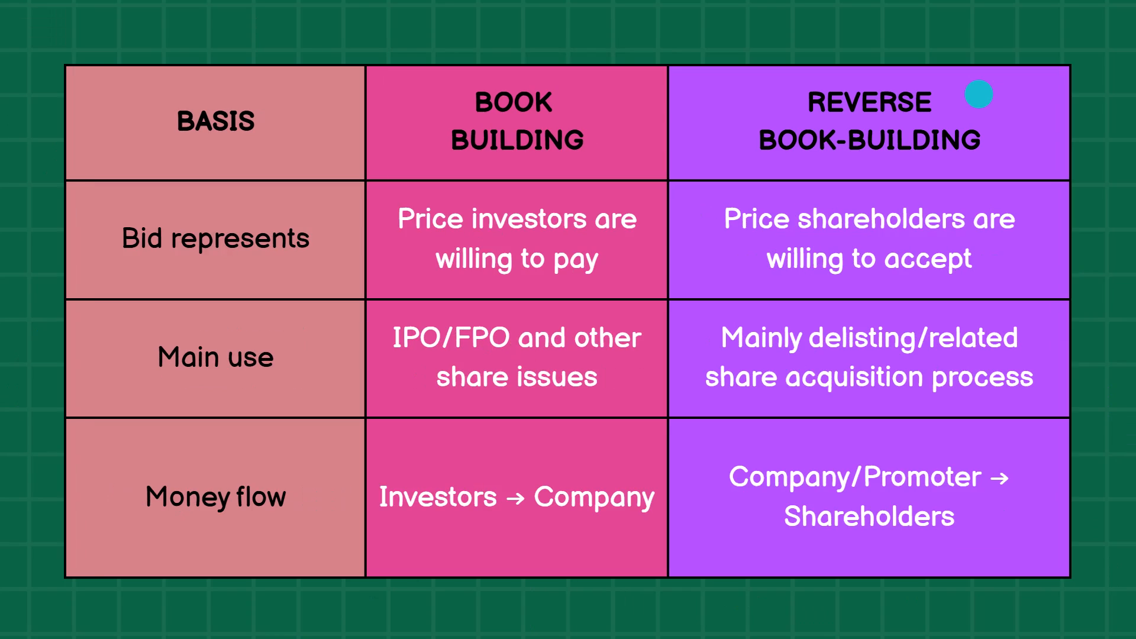
{"action": "key", "text": "Left"}
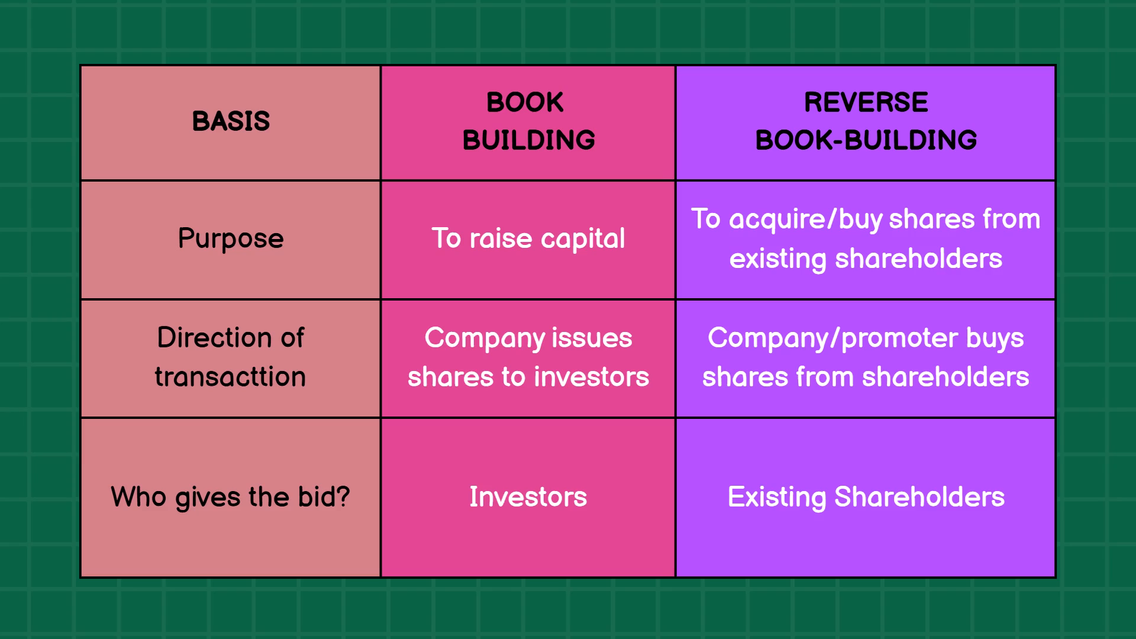
{"action": "key", "text": "Right"}
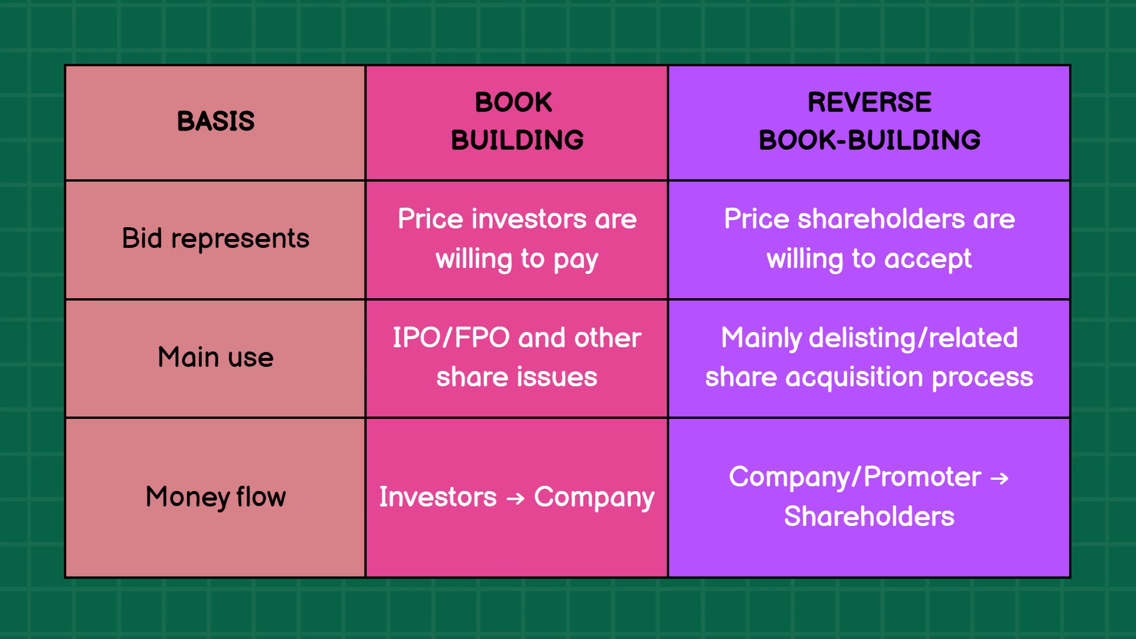
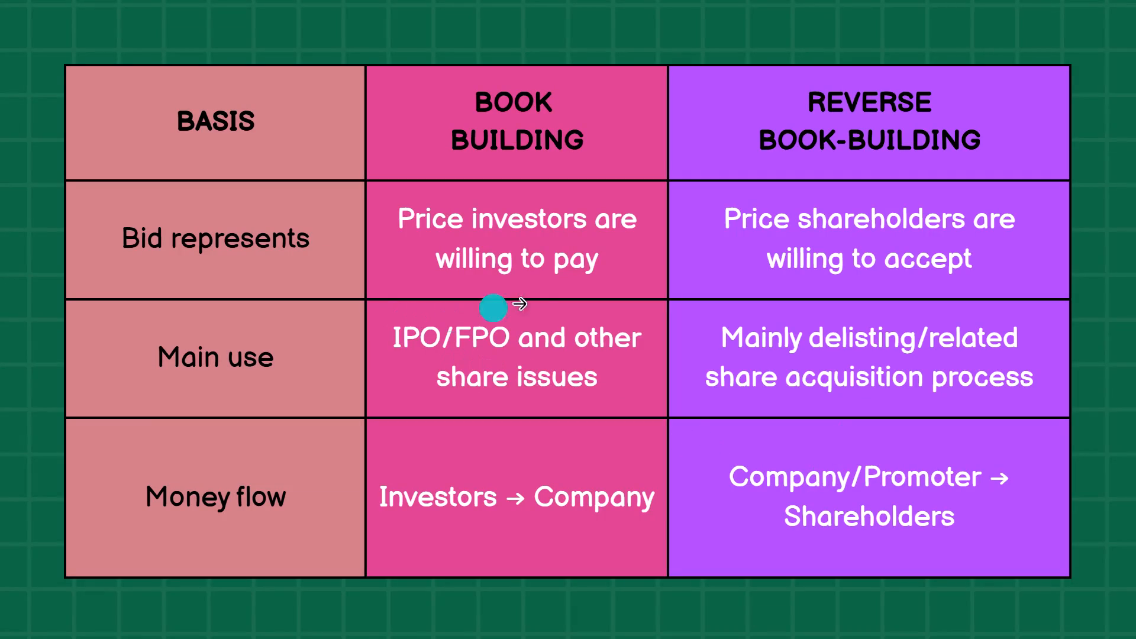
Advance the full-screen presentation to the closing Thank You slide and return to the editor.
{"action": "left_click", "coordinate": [524, 329]}
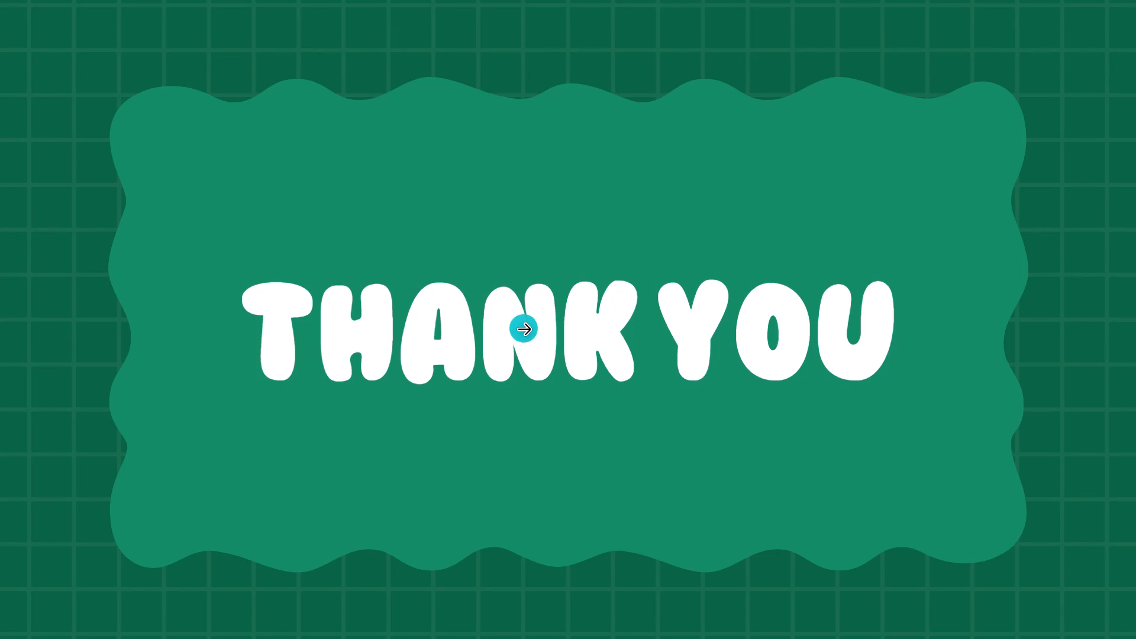
{"action": "key", "text": "Escape"}
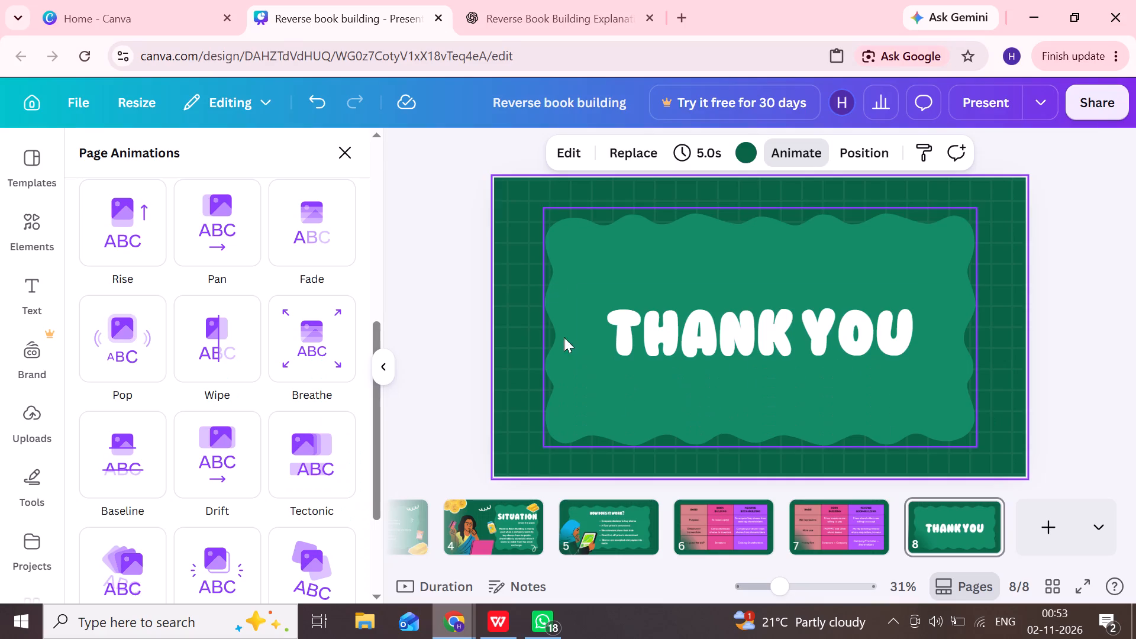
On slide 7, remove "/FPO" from the Book Building cell of the Main use row, keeping "IPO and other share issues".
{"action": "left_click", "coordinate": [803, 516]}
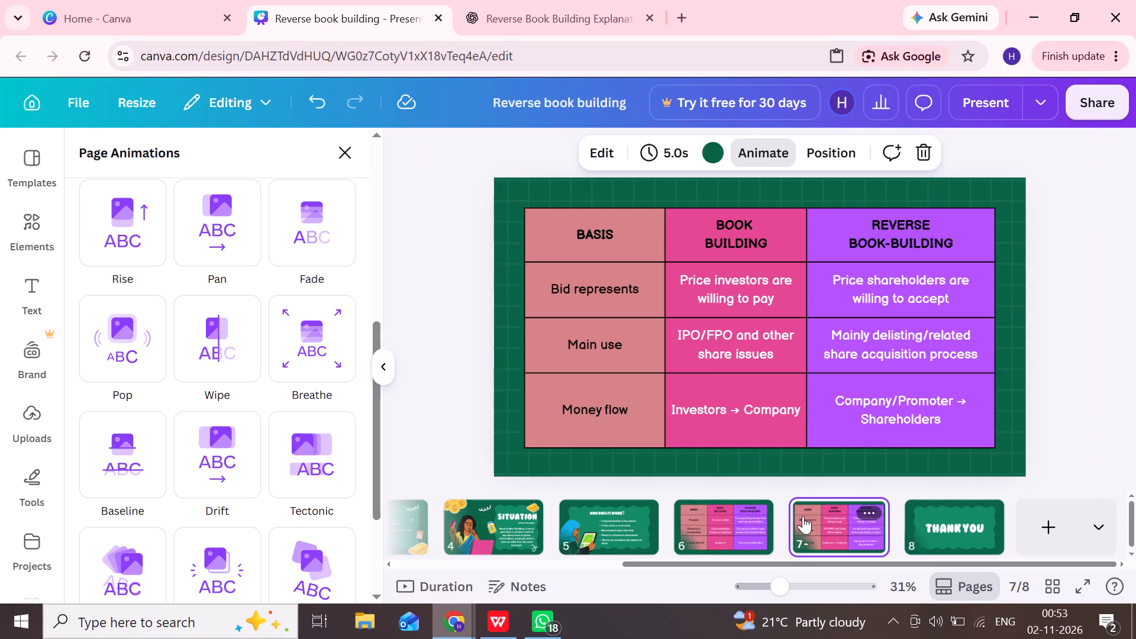
{"action": "left_click", "coordinate": [708, 353]}
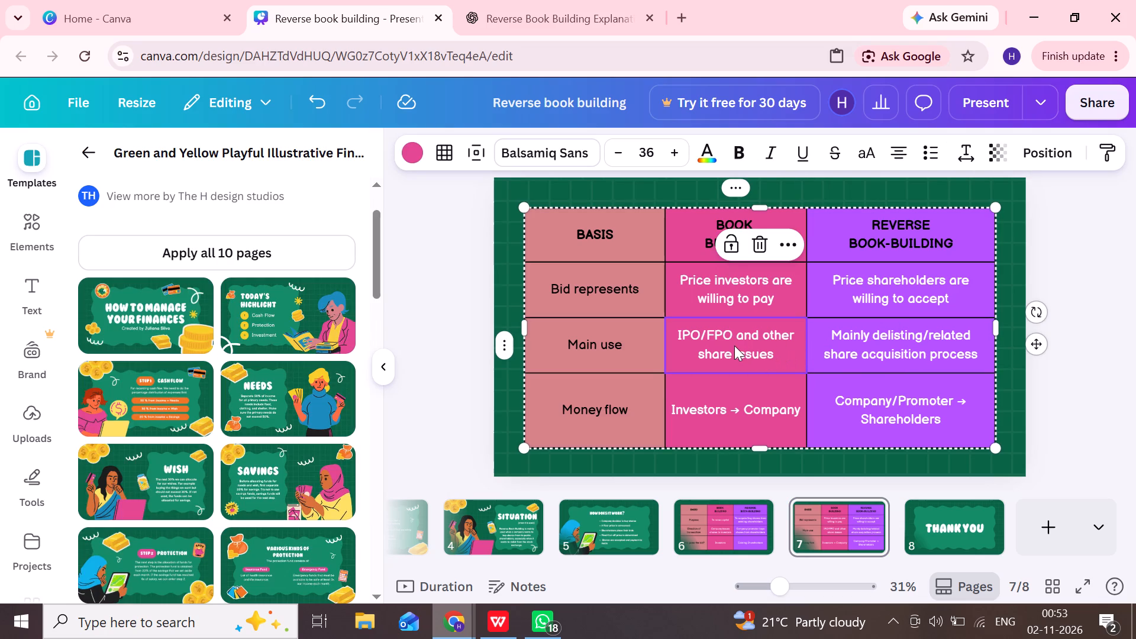
{"action": "left_click", "coordinate": [706, 327]}
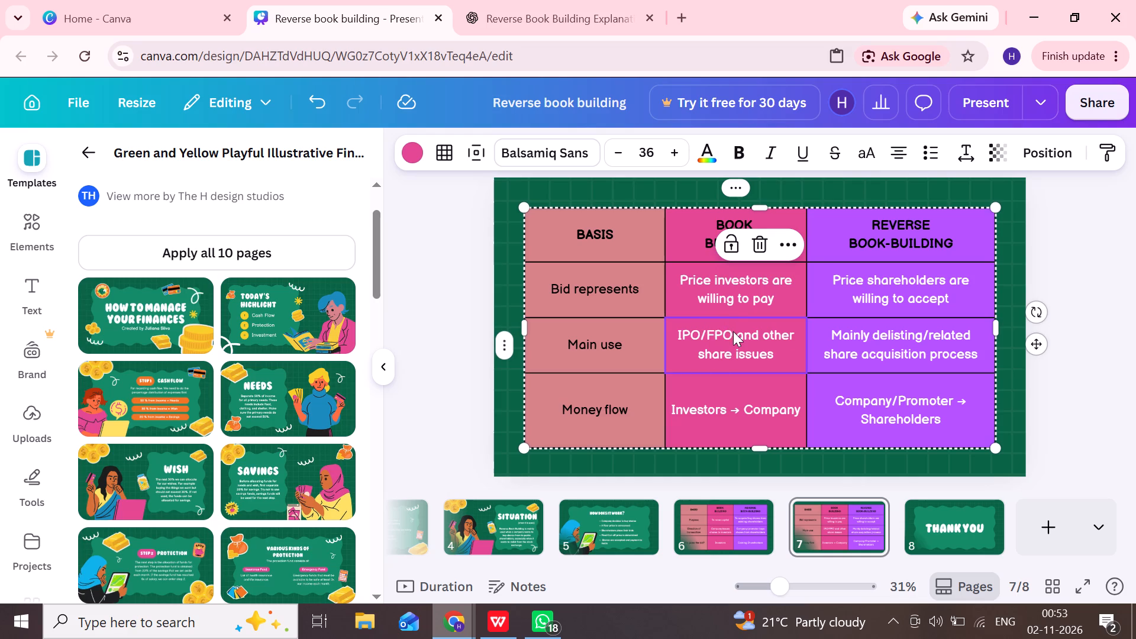
{"action": "double_click", "coordinate": [730, 331]}
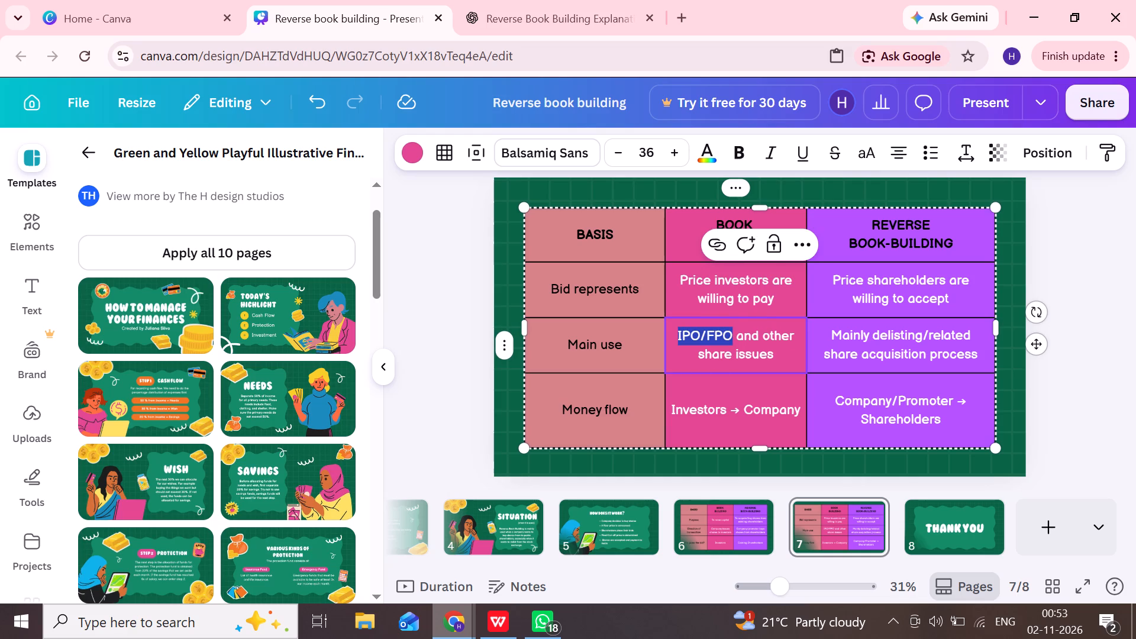
{"action": "double_click", "coordinate": [730, 331]}
{"action": "left_click", "coordinate": [730, 331]}
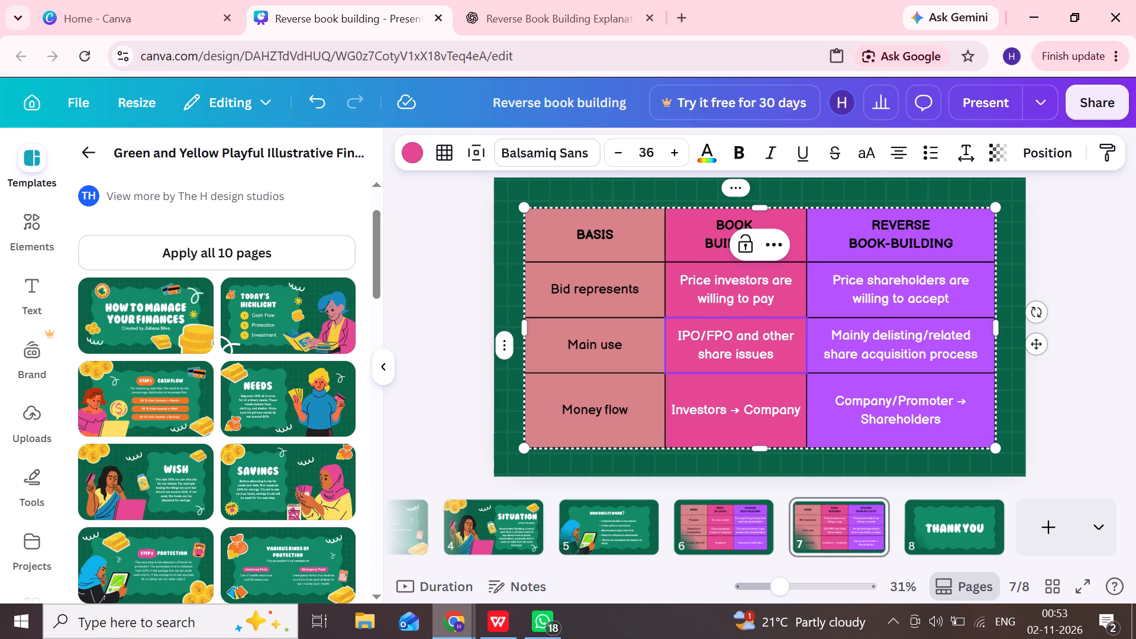
{"action": "key", "text": "BackSpace"}
{"action": "key", "text": "BackSpace"}
{"action": "key", "text": "BackSpace"}
{"action": "key", "text": "BackSpace"}
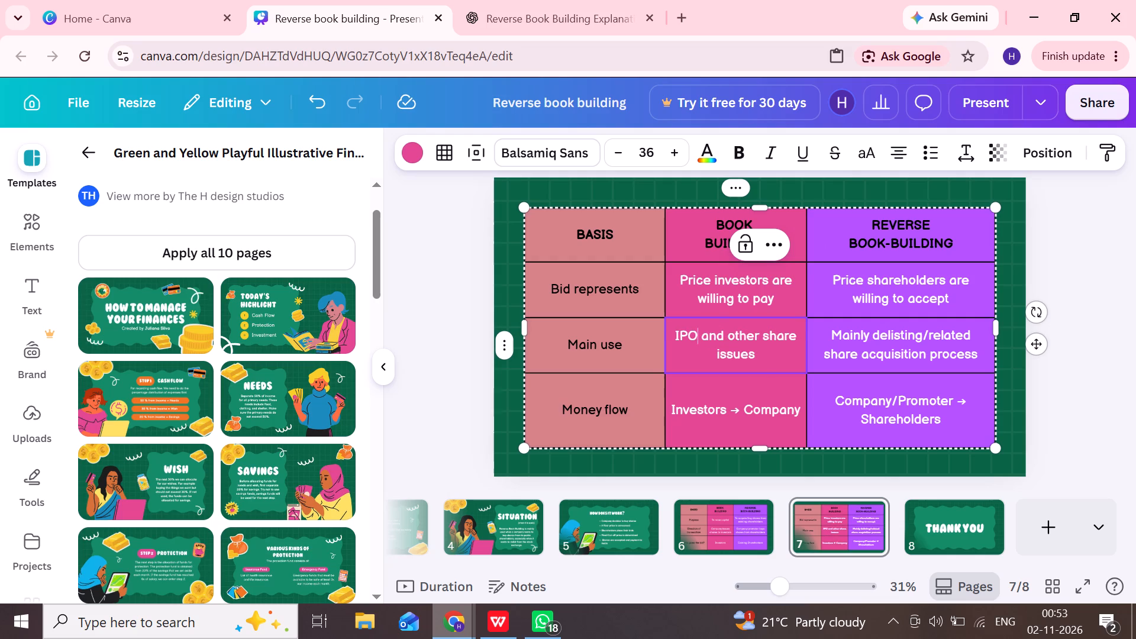
Insert a line break before "share issues" in the same table cell and deselect the table.
{"action": "left_click", "coordinate": [763, 333]}
{"action": "key", "text": "alt+Return"}
{"action": "key", "text": "alt+Return"}
{"action": "key", "text": "alt+Return"}
{"action": "key", "text": "alt+Return"}
{"action": "key", "text": "Return"}
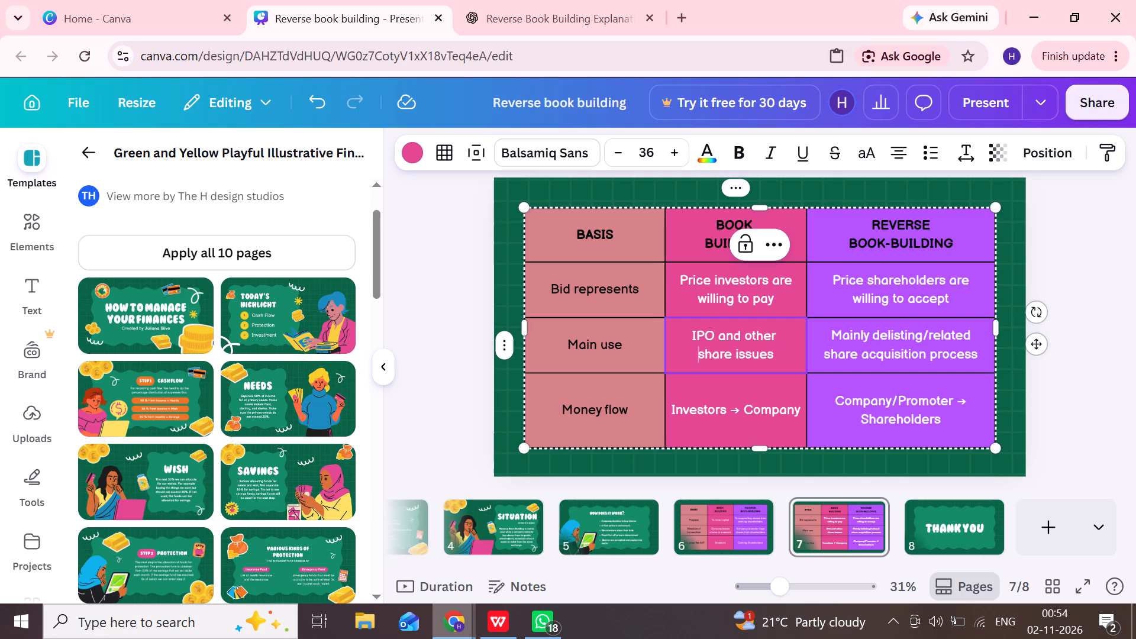
{"action": "left_click", "coordinate": [1098, 252]}
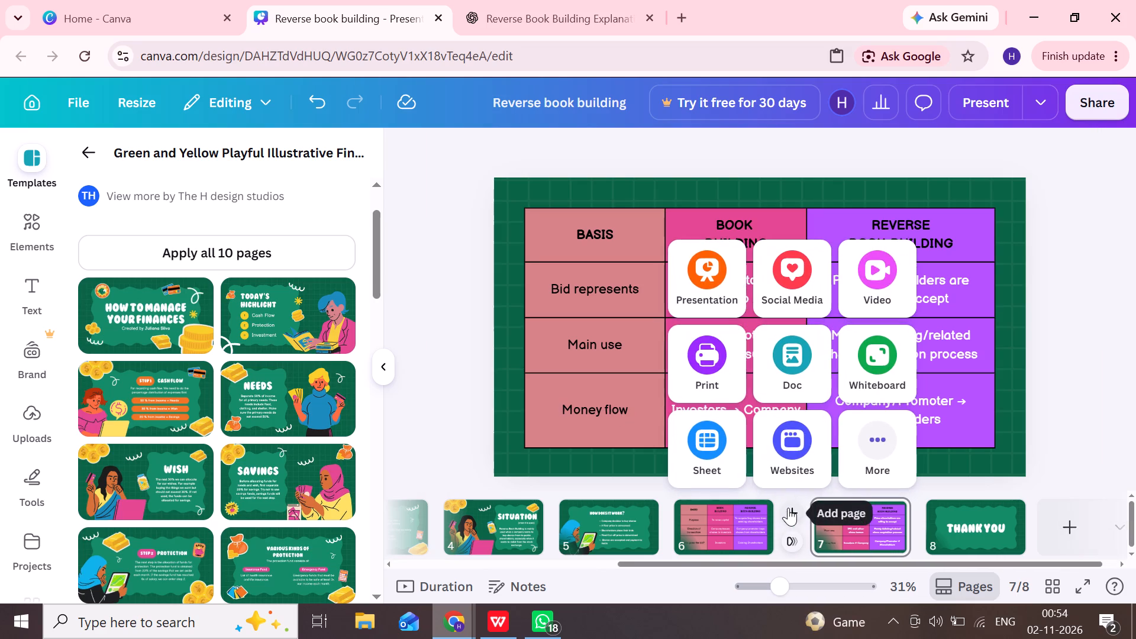
Go to the Thank You slide and search the elements library for "rainbow with clouds".
{"action": "left_click", "coordinate": [949, 525]}
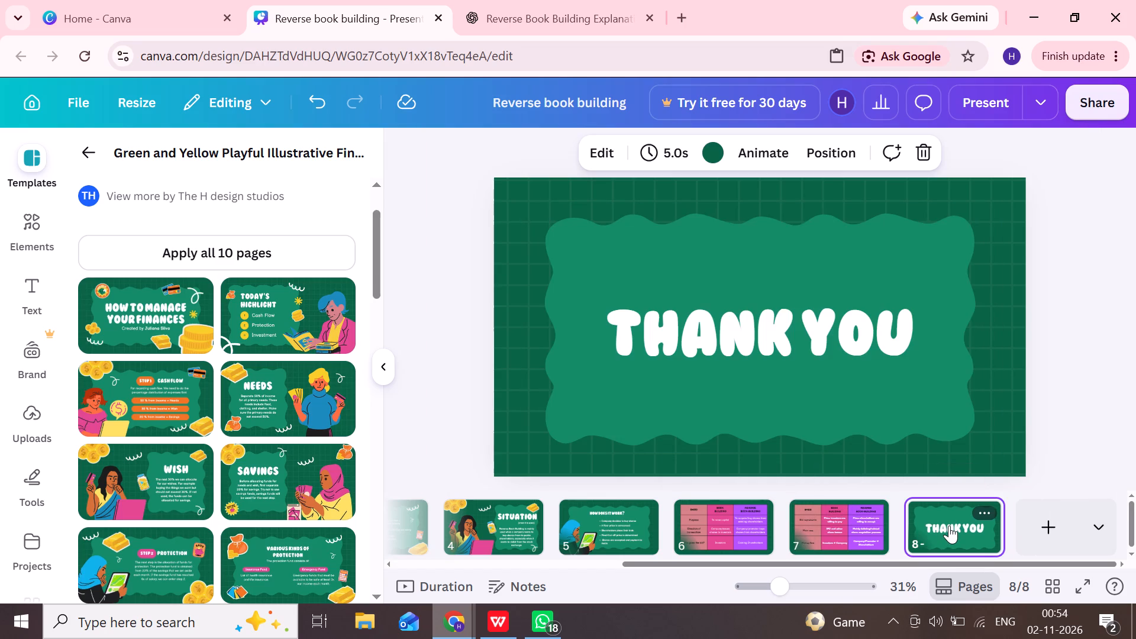
{"action": "left_click", "coordinate": [93, 154]}
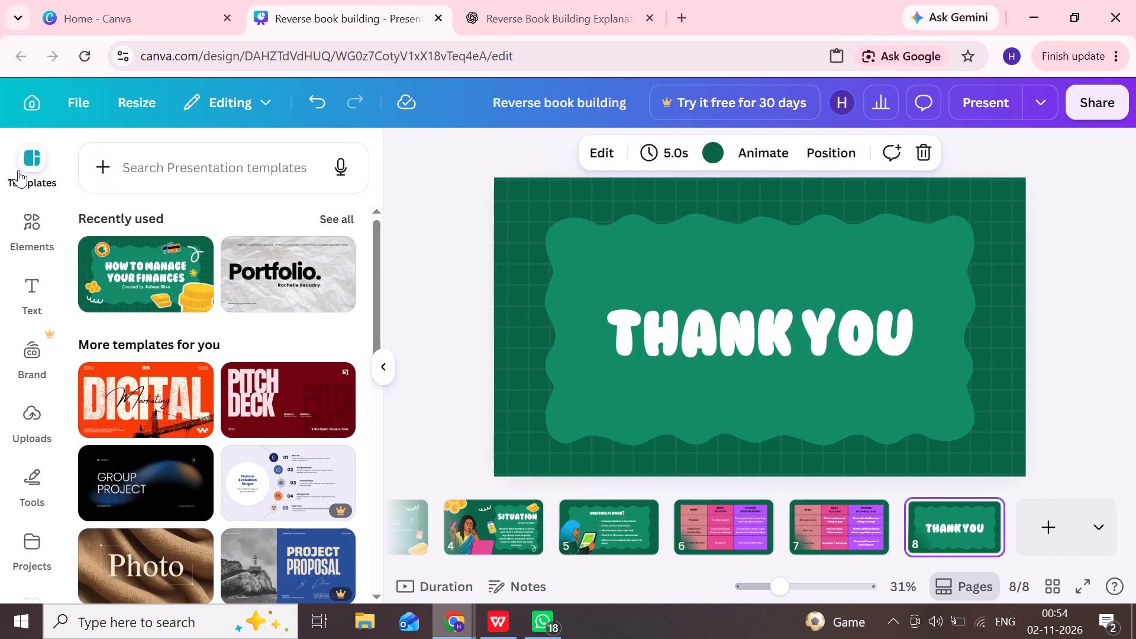
{"action": "left_click", "coordinate": [14, 246]}
{"action": "left_click", "coordinate": [14, 246]}
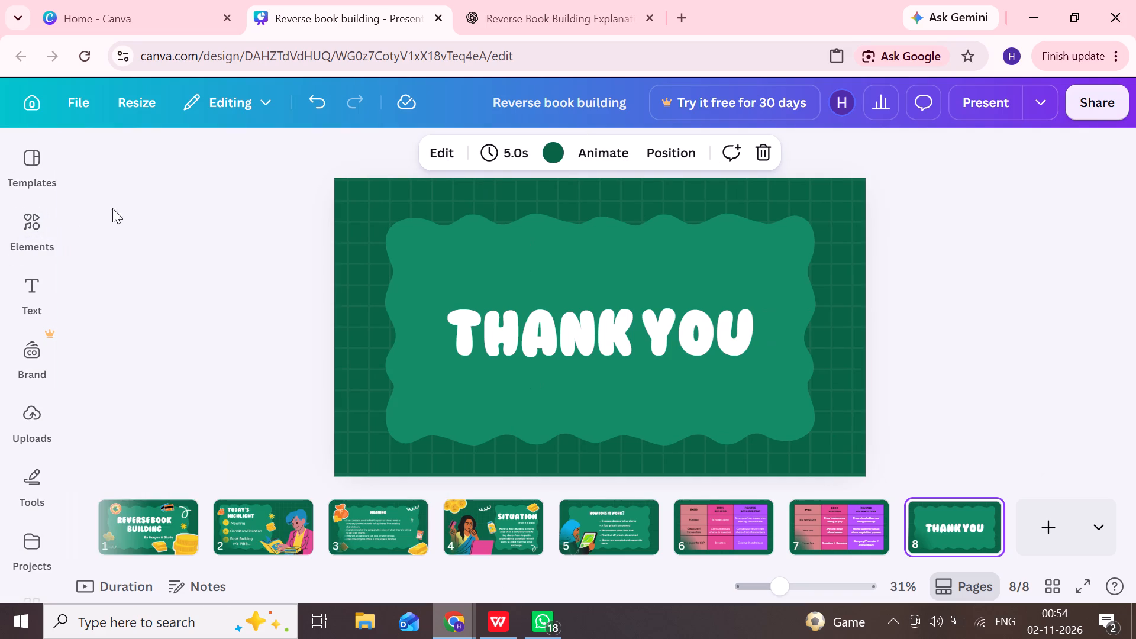
{"action": "left_click", "coordinate": [6, 219]}
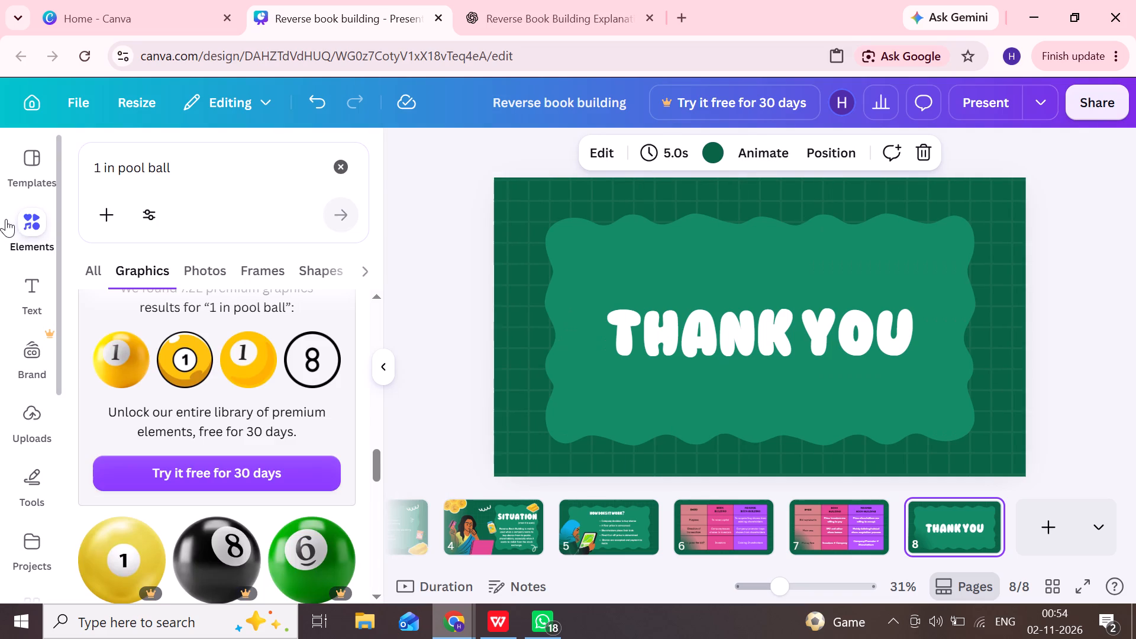
{"action": "left_click", "coordinate": [345, 172]}
{"action": "left_click", "coordinate": [259, 168]}
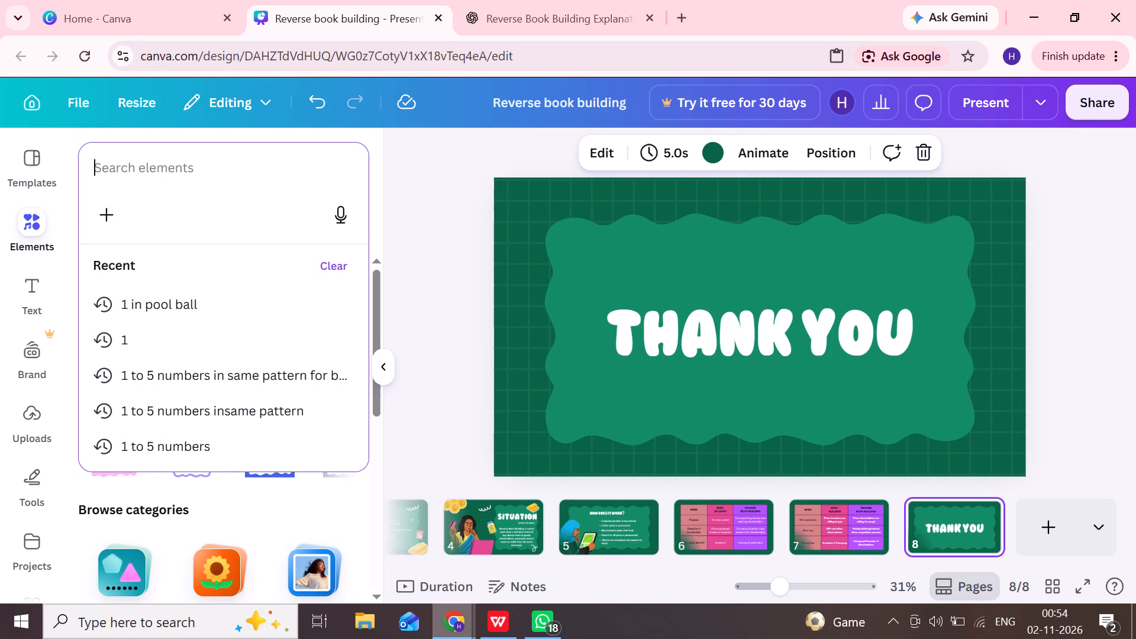
{"action": "type", "text": "rainb"}
{"action": "type", "text": "ow with"}
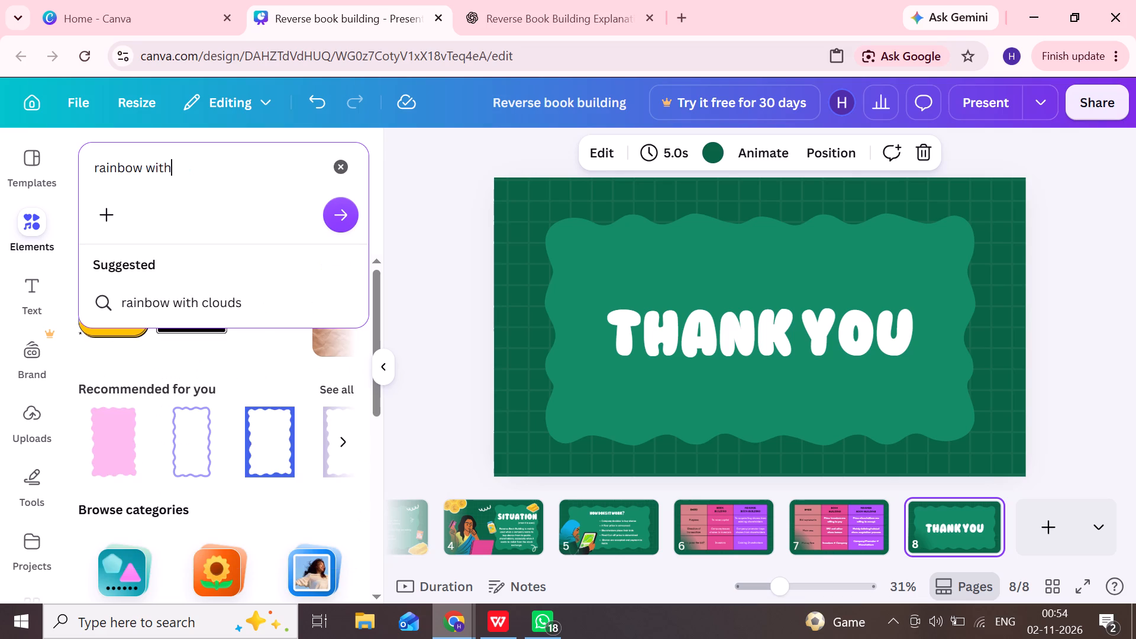
{"action": "key", "text": "space"}
{"action": "key", "text": "c"}
{"action": "type", "text": "louds"}
{"action": "key", "text": "Return"}
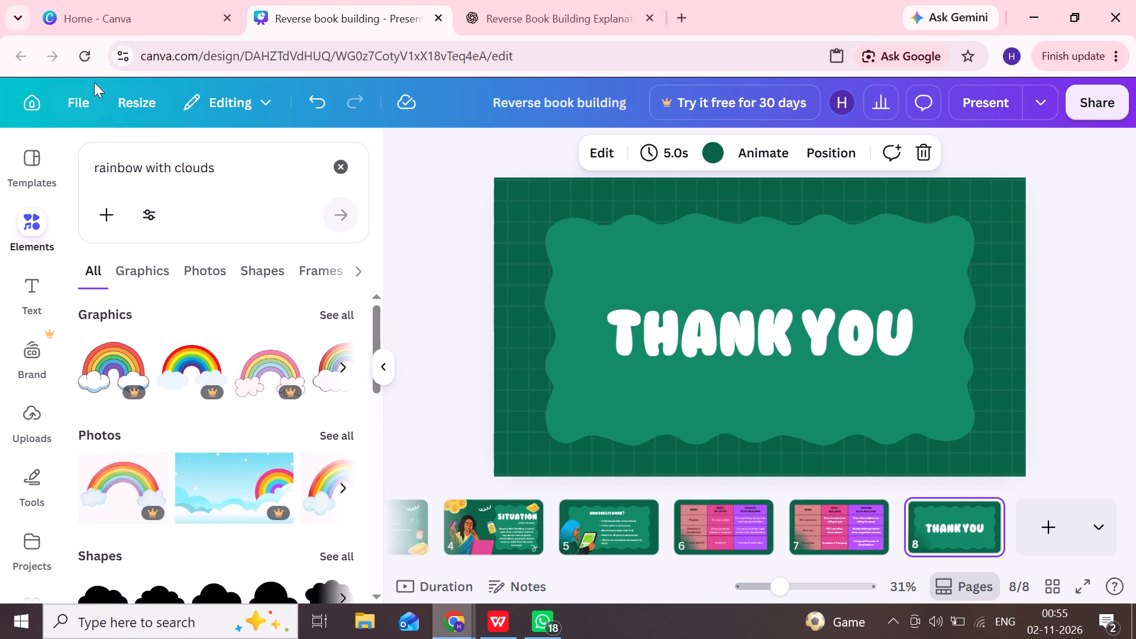
Add the rainbow graphic with two smiling clouds to the Thank You slide and shrink it to a small accent.
{"action": "left_click", "coordinate": [328, 315]}
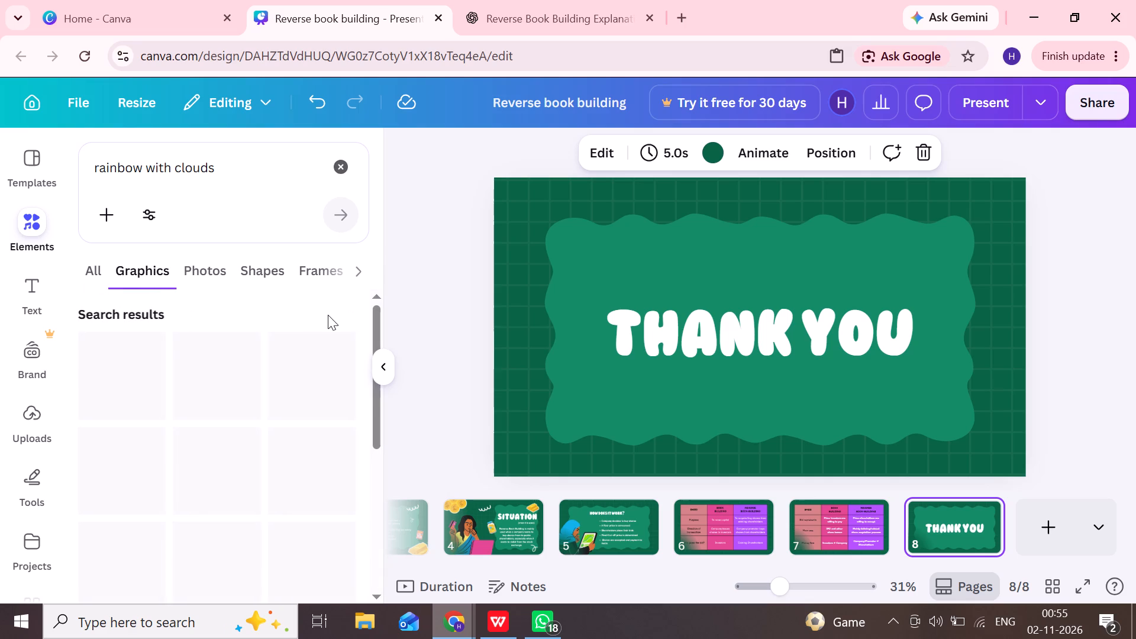
{"action": "scroll", "coordinate": [240, 421], "scroll_direction": "down", "scroll_amount": 1}
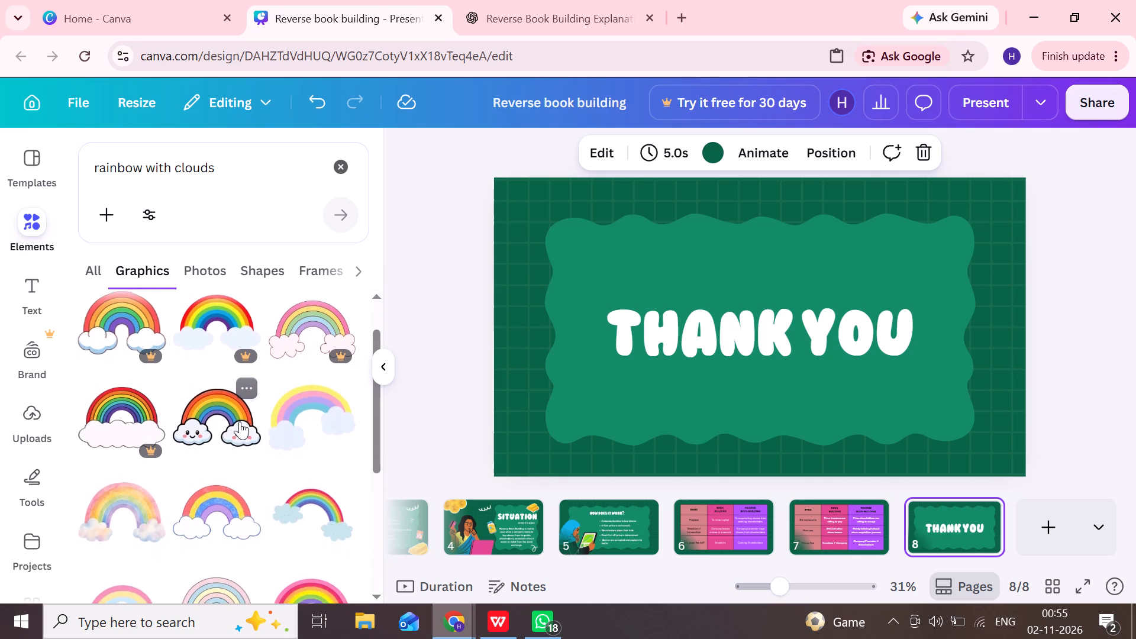
{"action": "scroll", "coordinate": [240, 421], "scroll_direction": "down", "scroll_amount": 2}
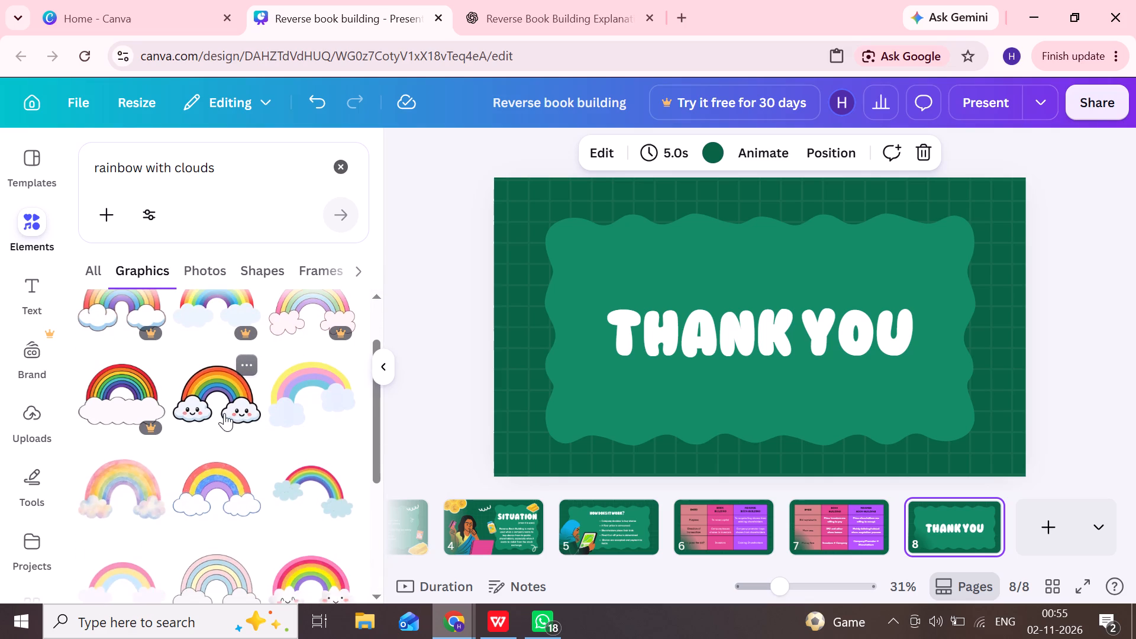
{"action": "left_click", "coordinate": [228, 399]}
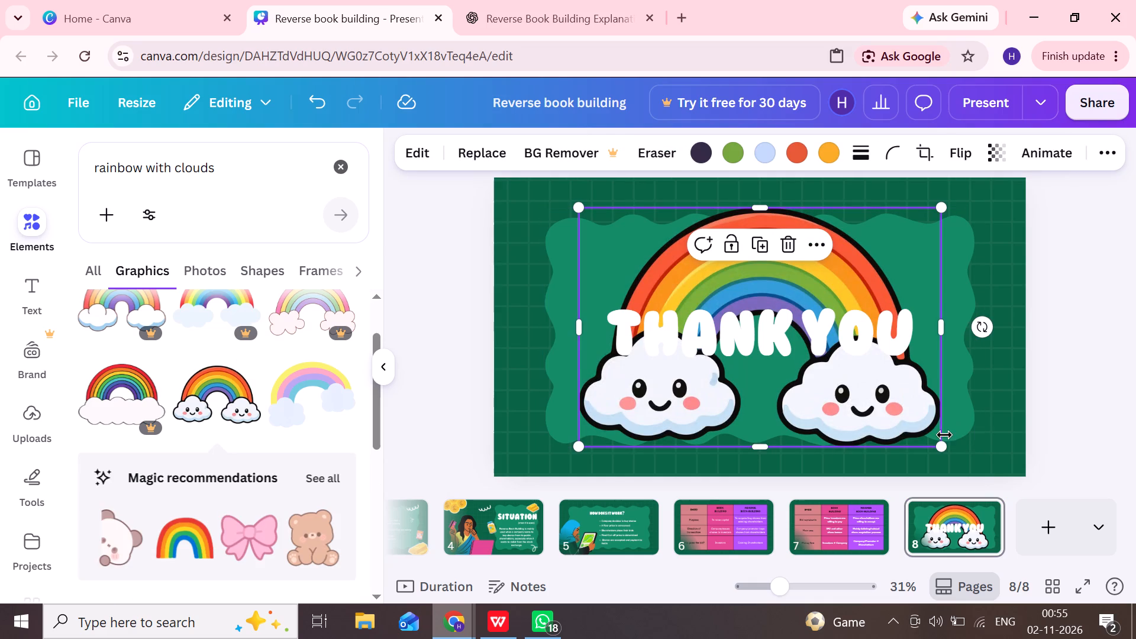
{"action": "left_click_drag", "start_coordinate": [943, 445], "coordinate": [712, 306]}
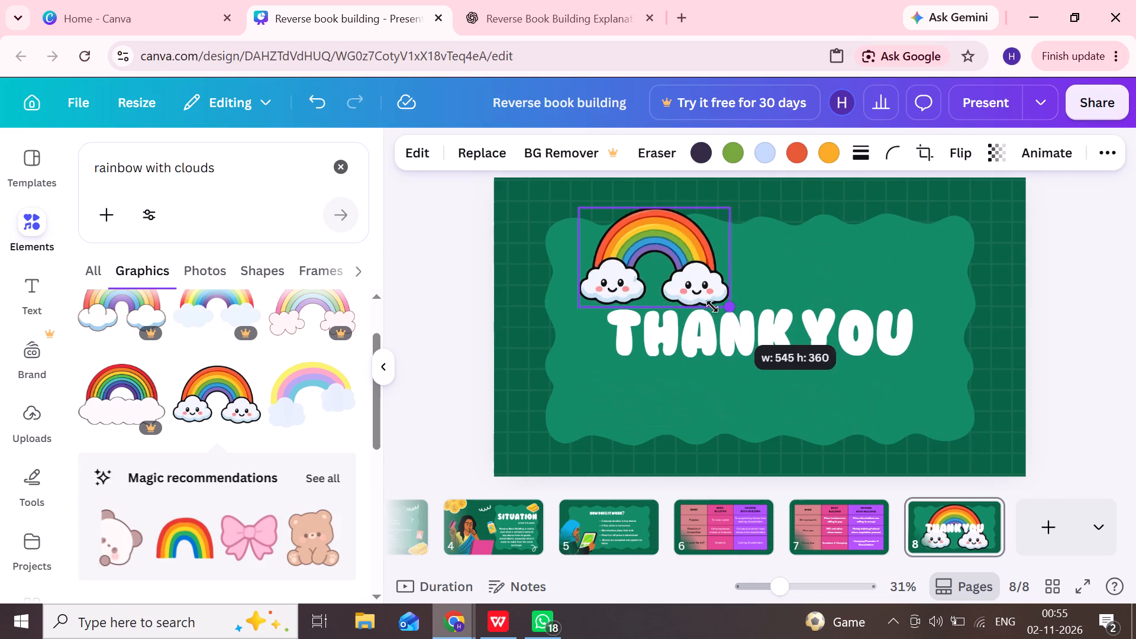
{"action": "left_click_drag", "start_coordinate": [712, 306], "coordinate": [657, 293]}
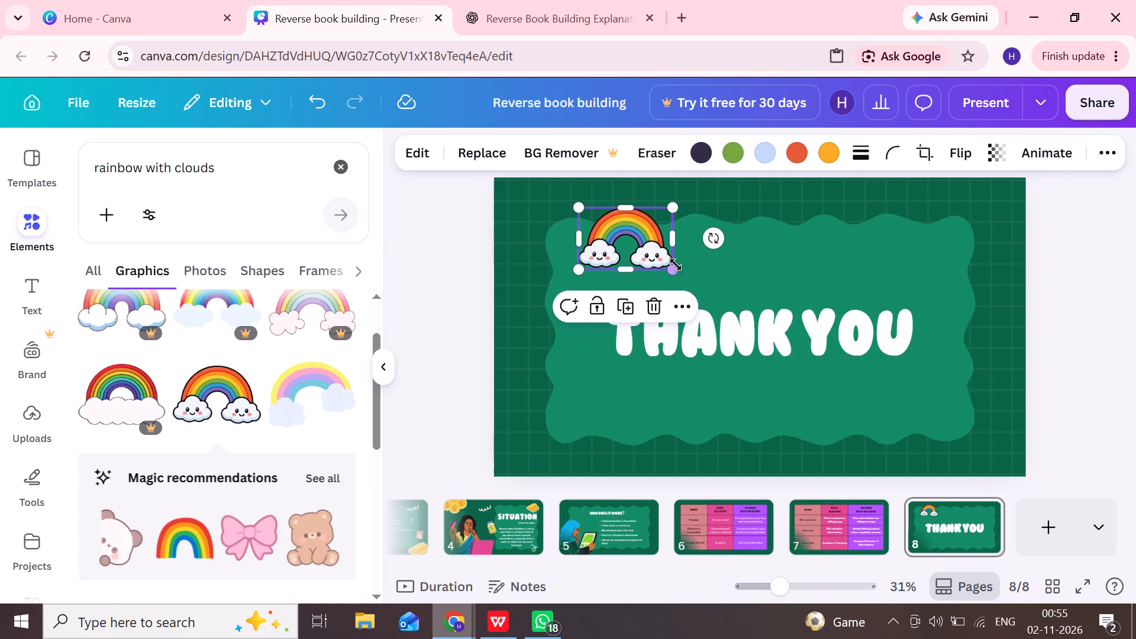
Tilt the rainbow clockwise and place it over the upper-right corner of the slide's wavy green shape.
{"action": "left_click_drag", "start_coordinate": [715, 236], "coordinate": [712, 257]}
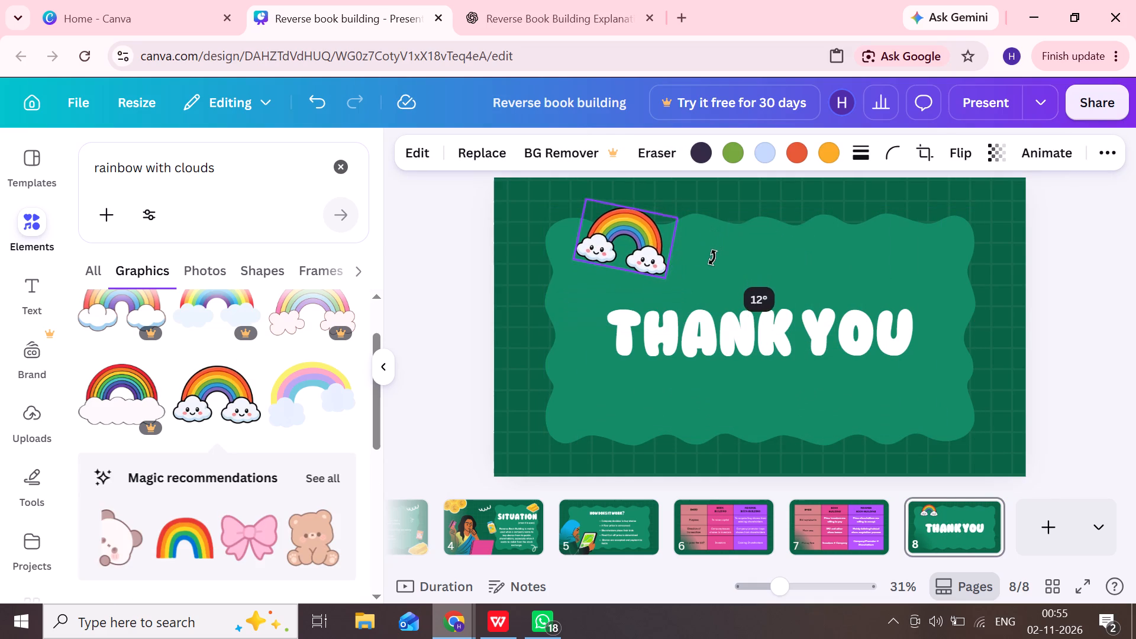
{"action": "left_click_drag", "start_coordinate": [712, 257], "coordinate": [699, 269]}
{"action": "left_click_drag", "start_coordinate": [622, 220], "coordinate": [782, 193]}
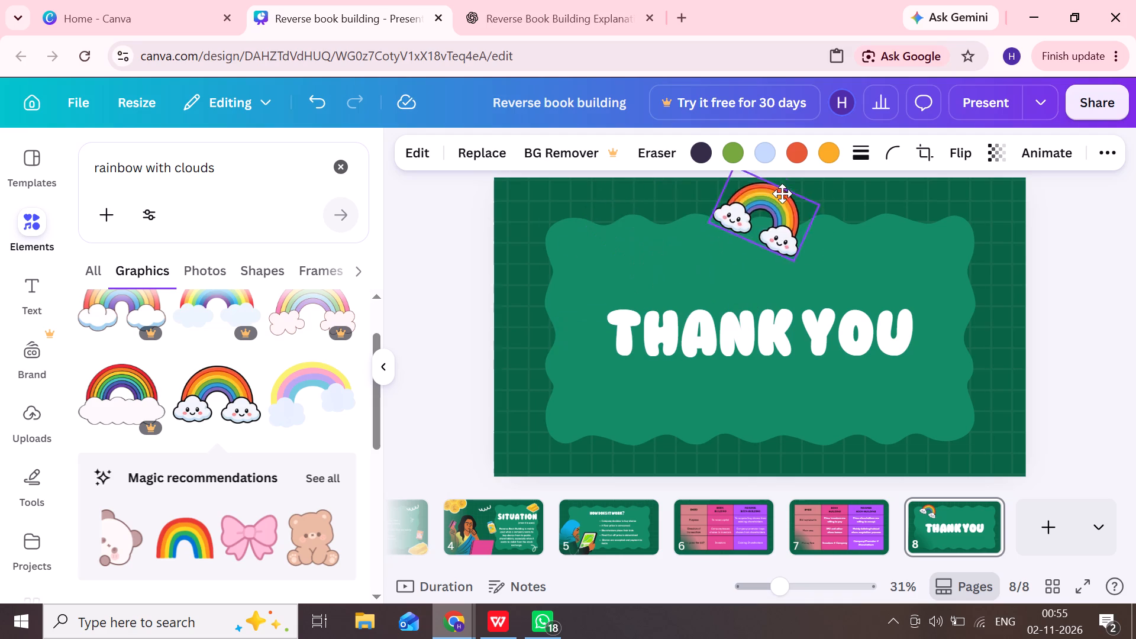
{"action": "left_click_drag", "start_coordinate": [782, 193], "coordinate": [948, 212]}
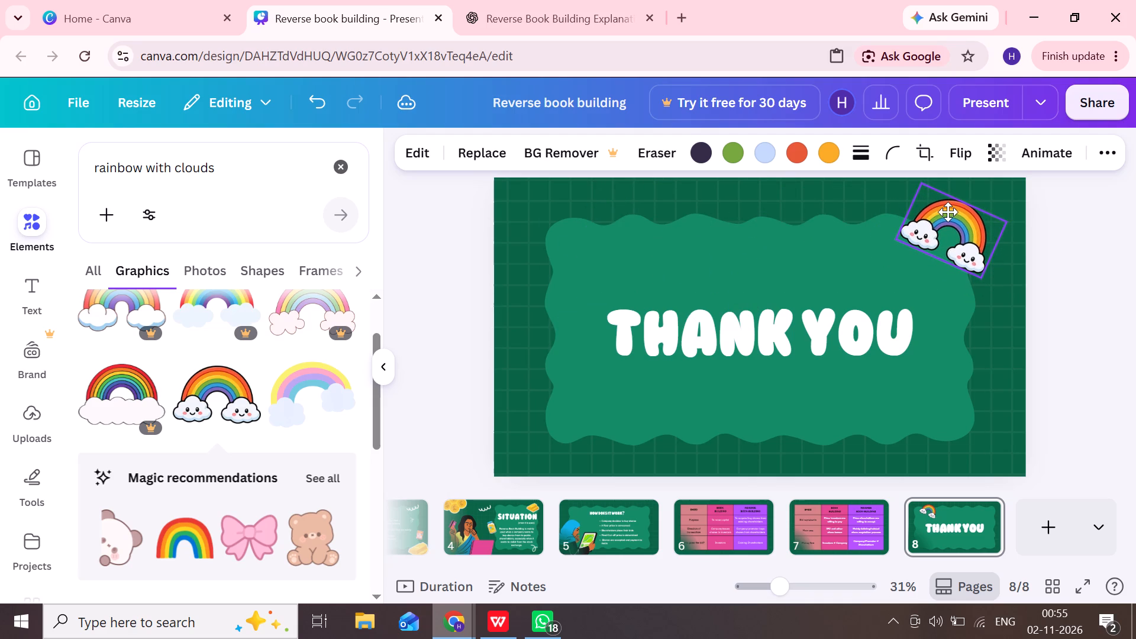
{"action": "left_click_drag", "start_coordinate": [948, 212], "coordinate": [945, 212]}
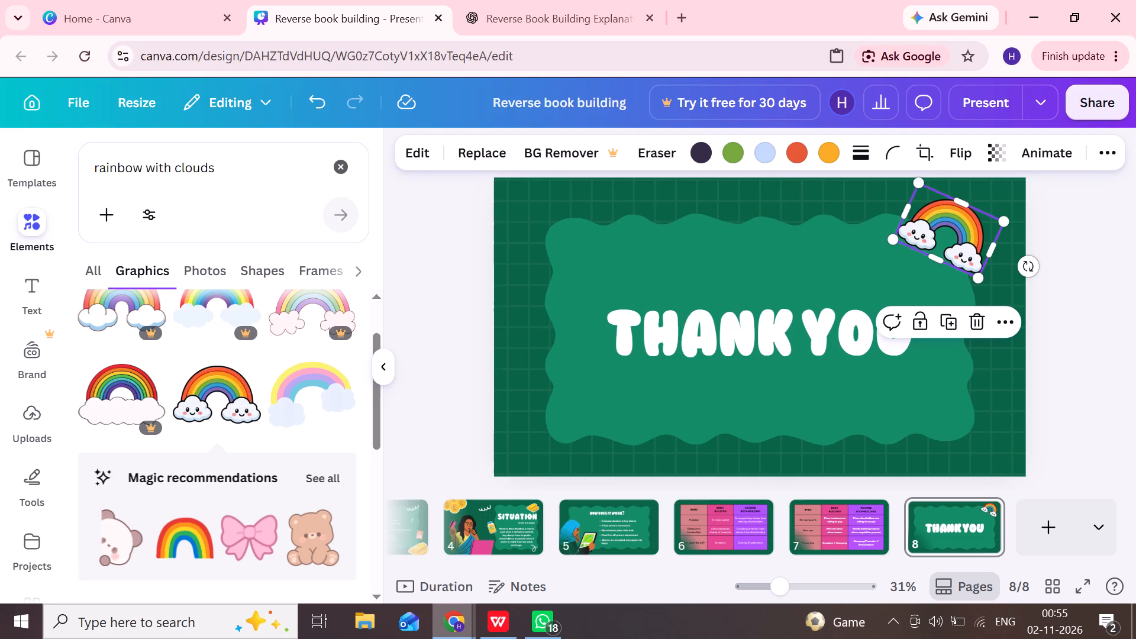
Search the elements library for "doll" and show all the matching graphics.
{"action": "left_click", "coordinate": [339, 168]}
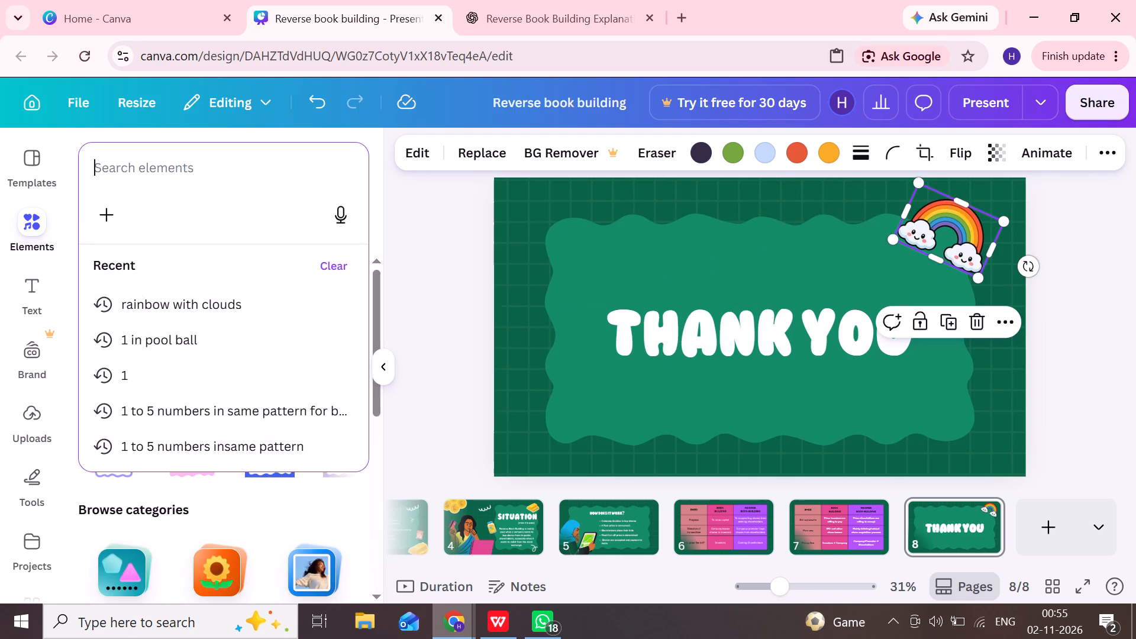
{"action": "left_click", "coordinate": [273, 163]}
{"action": "type", "text": "doll"}
{"action": "key", "text": "Return"}
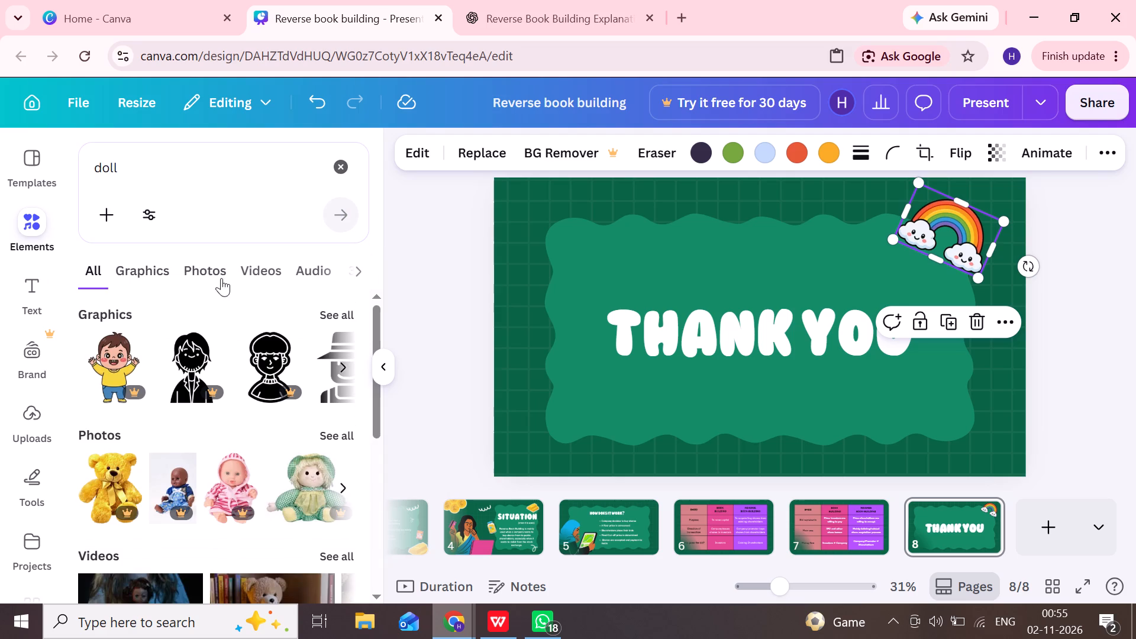
{"action": "left_click", "coordinate": [328, 307]}
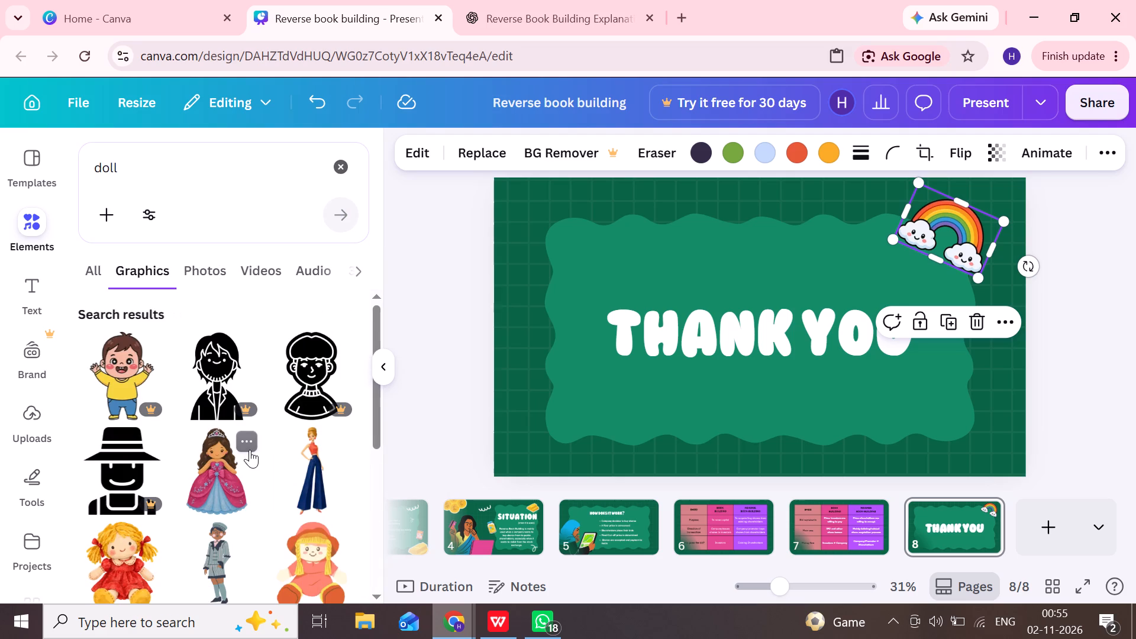
Look through the doll graphics for one that suits the Thank You slide.
{"action": "scroll", "coordinate": [250, 450], "scroll_direction": "down", "scroll_amount": 5}
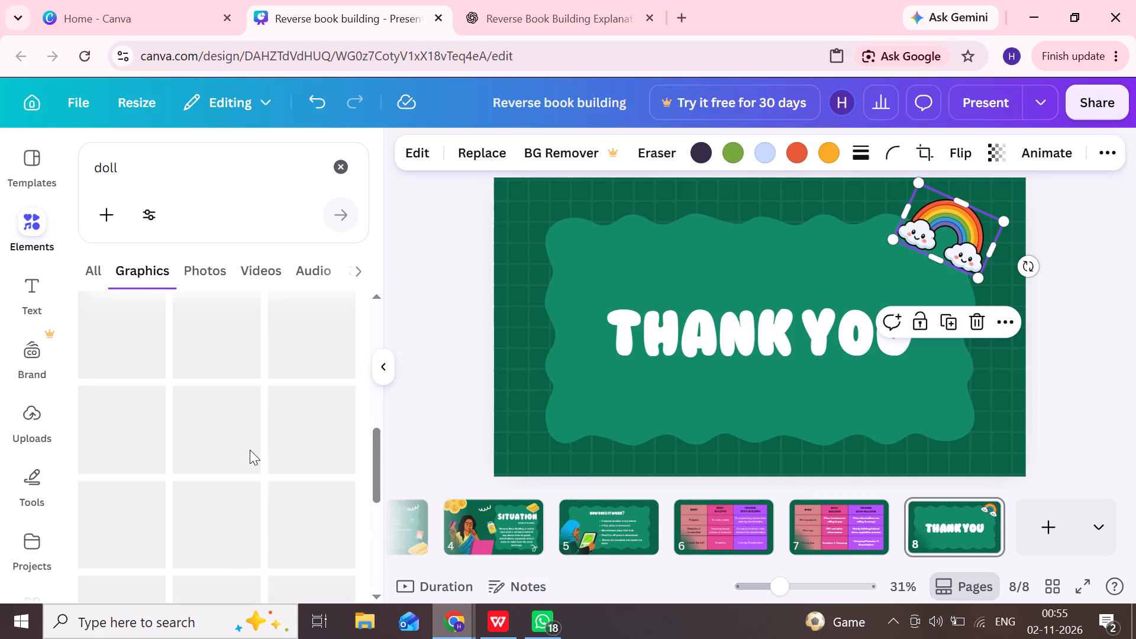
{"action": "scroll", "coordinate": [250, 450], "scroll_direction": "down", "scroll_amount": 3}
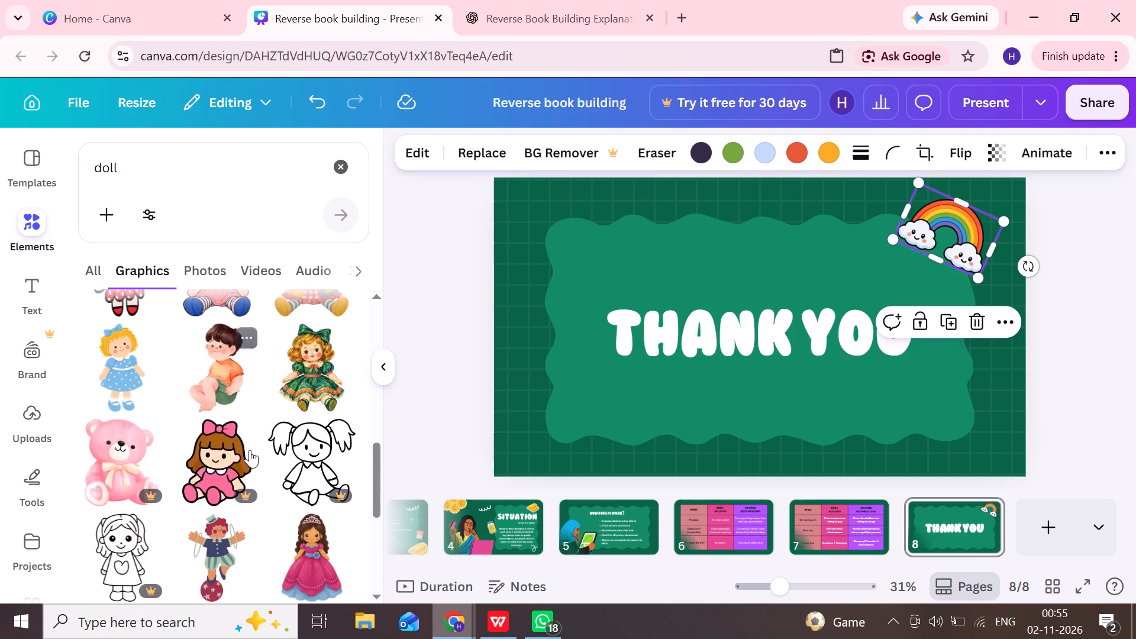
{"action": "scroll", "coordinate": [250, 450], "scroll_direction": "down", "scroll_amount": 4}
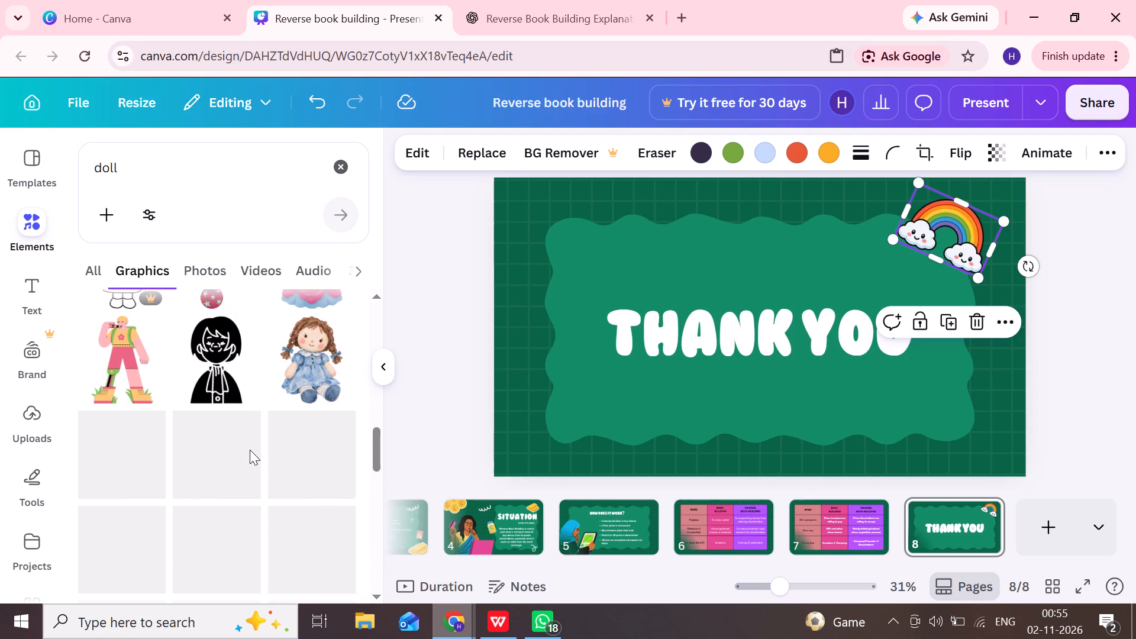
{"action": "scroll", "coordinate": [250, 450], "scroll_direction": "down", "scroll_amount": 2}
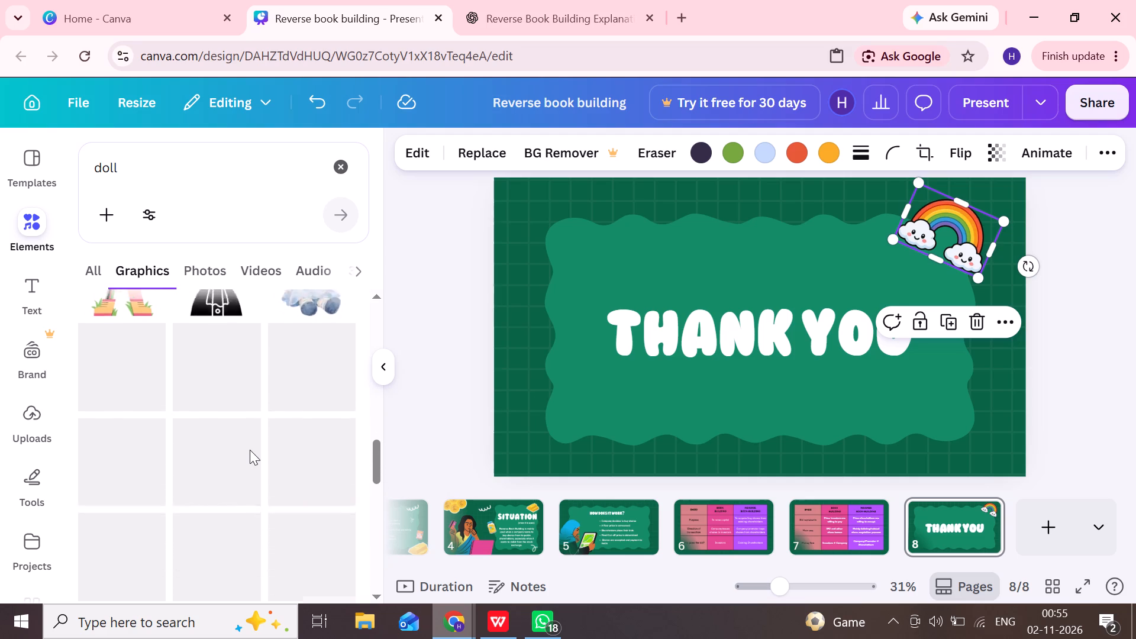
{"action": "scroll", "coordinate": [250, 450], "scroll_direction": "down", "scroll_amount": 1}
{"action": "scroll", "coordinate": [250, 450], "scroll_direction": "up", "scroll_amount": 1}
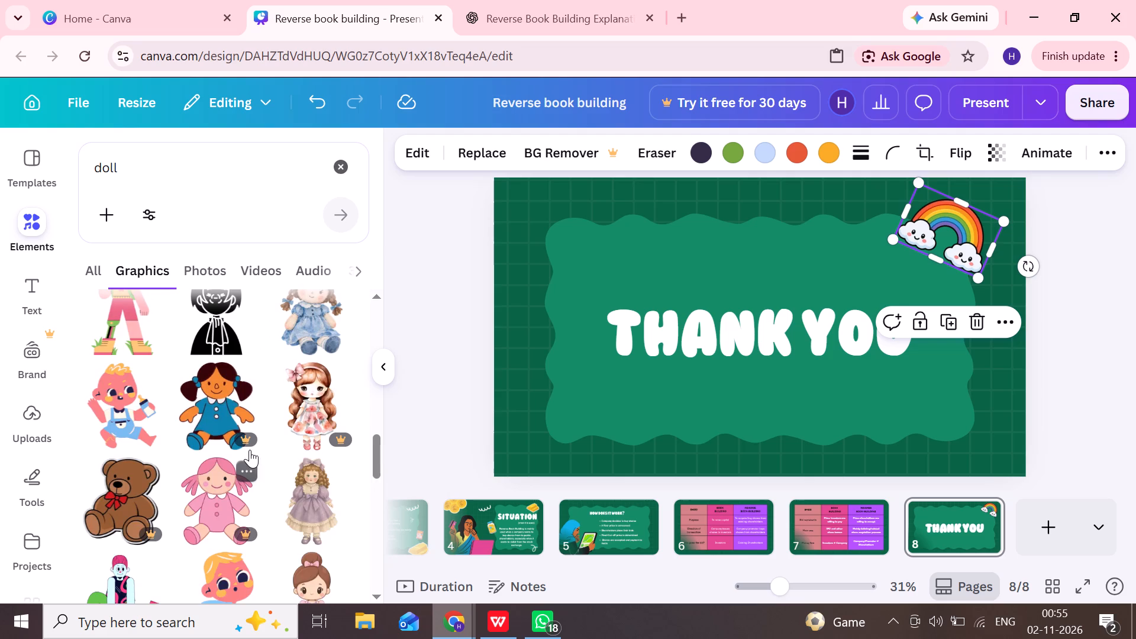
{"action": "scroll", "coordinate": [250, 450], "scroll_direction": "down", "scroll_amount": 3}
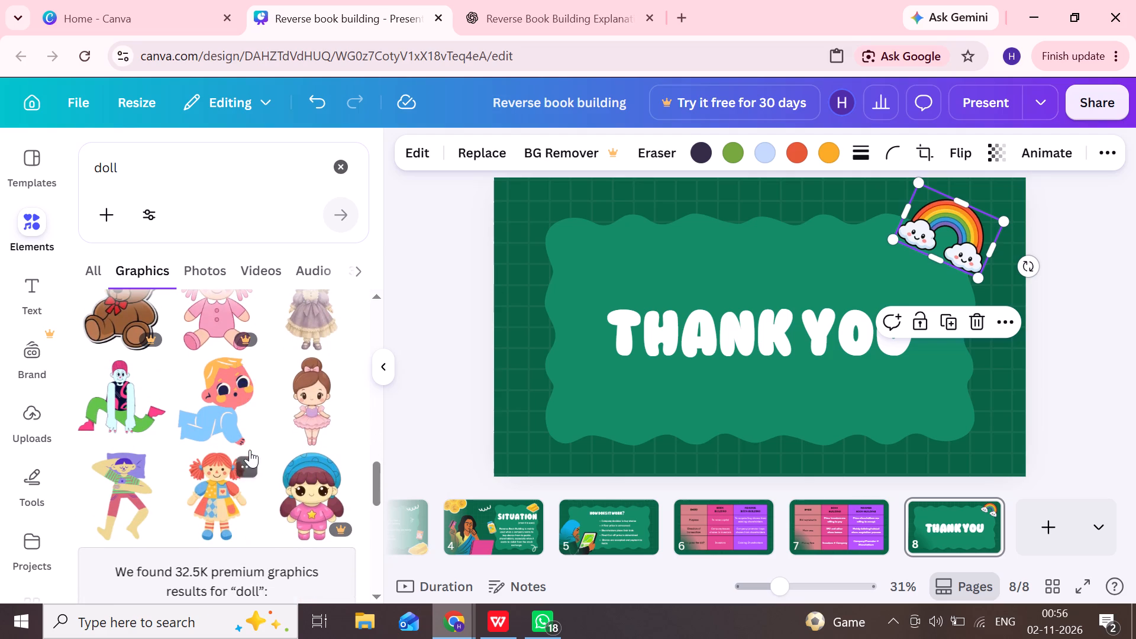
{"action": "scroll", "coordinate": [250, 450], "scroll_direction": "down", "scroll_amount": 4}
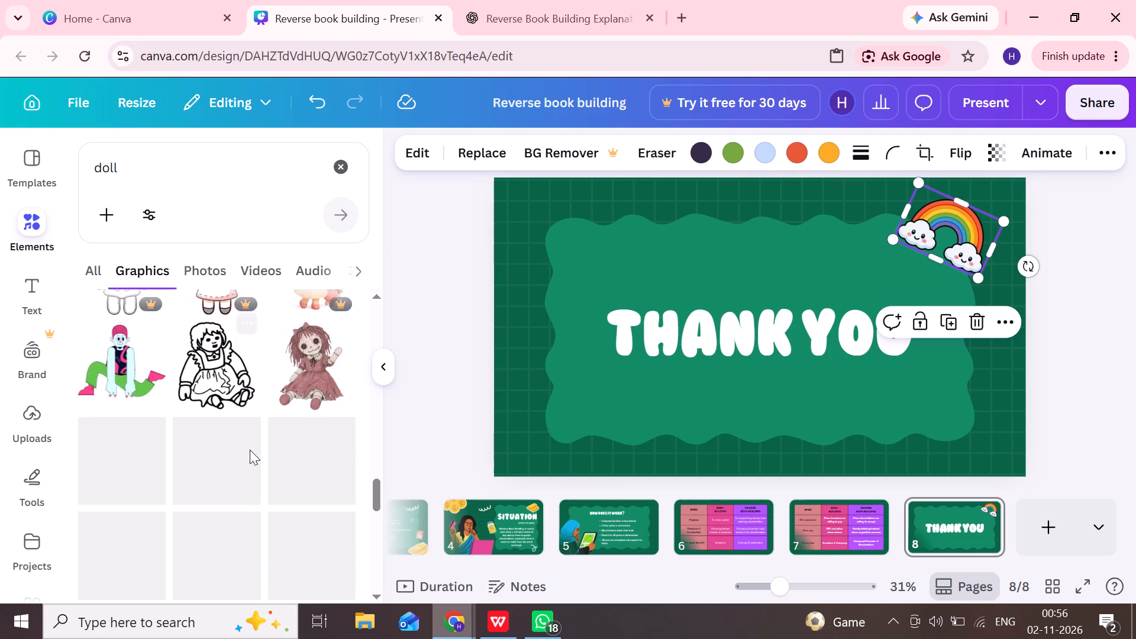
{"action": "scroll", "coordinate": [250, 450], "scroll_direction": "down", "scroll_amount": 2}
{"action": "scroll", "coordinate": [250, 450], "scroll_direction": "up", "scroll_amount": 2}
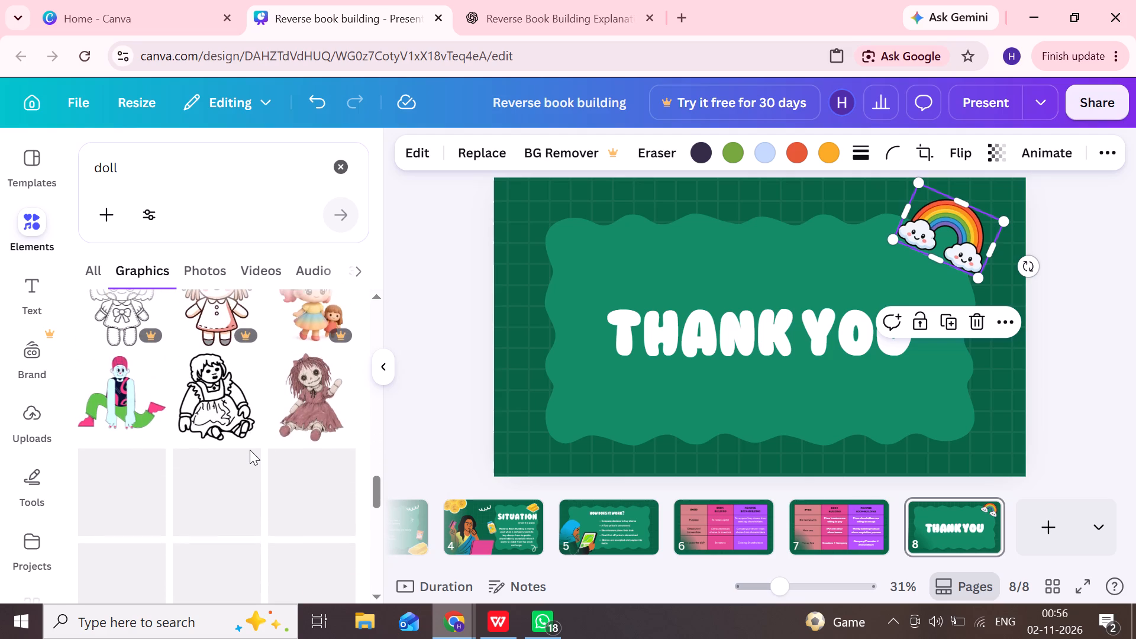
{"action": "scroll", "coordinate": [250, 450], "scroll_direction": "down", "scroll_amount": 2}
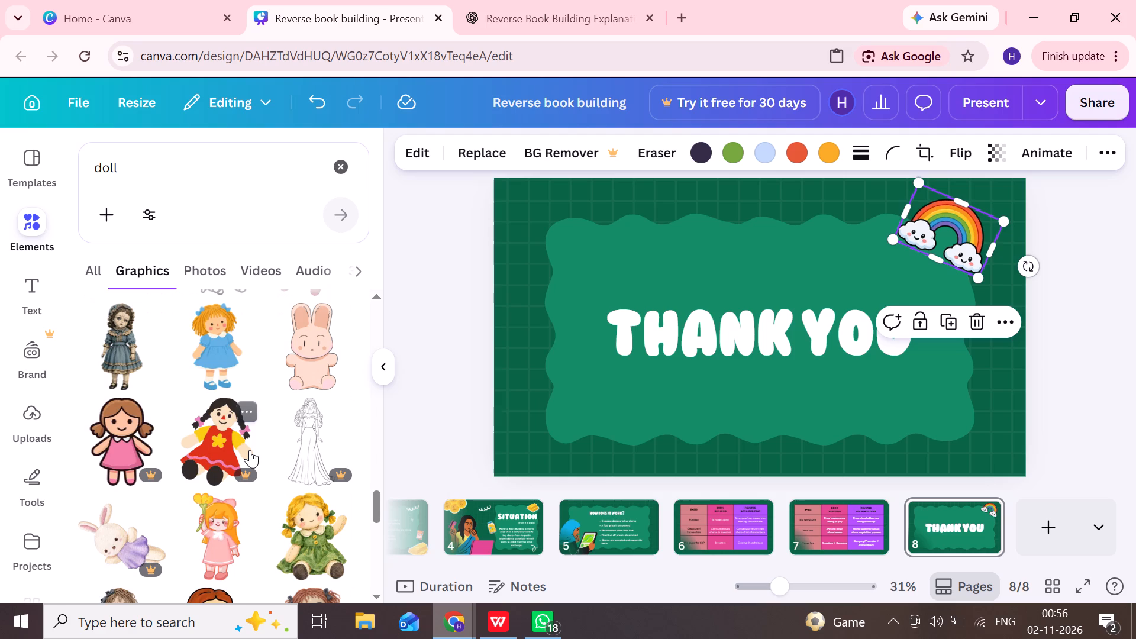
{"action": "scroll", "coordinate": [250, 450], "scroll_direction": "down", "scroll_amount": 6}
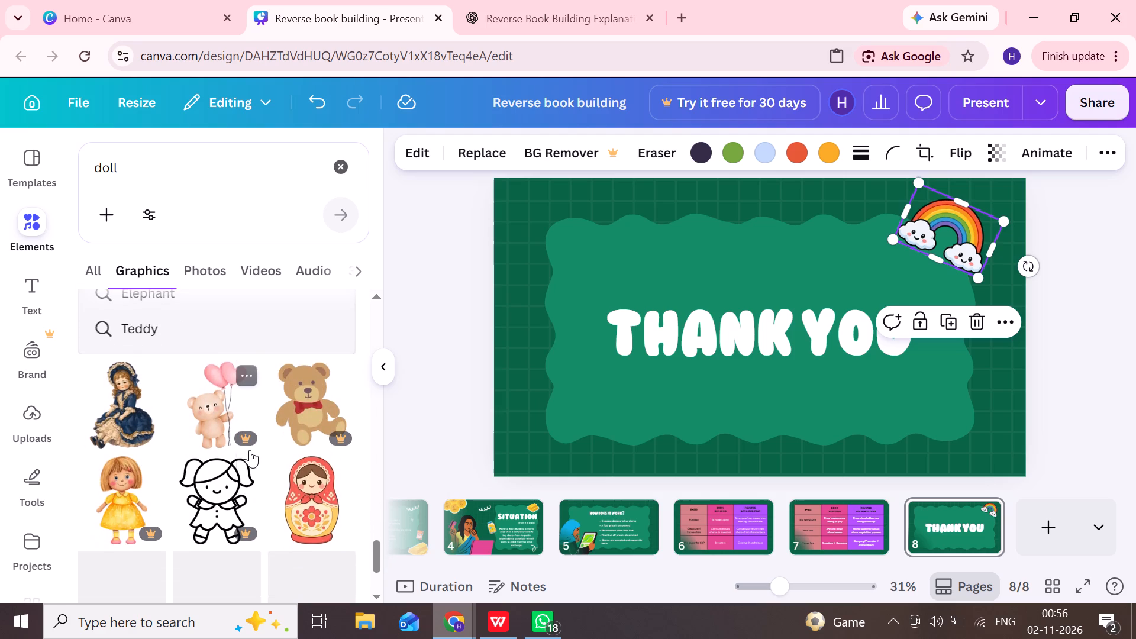
{"action": "scroll", "coordinate": [250, 450], "scroll_direction": "down", "scroll_amount": 3}
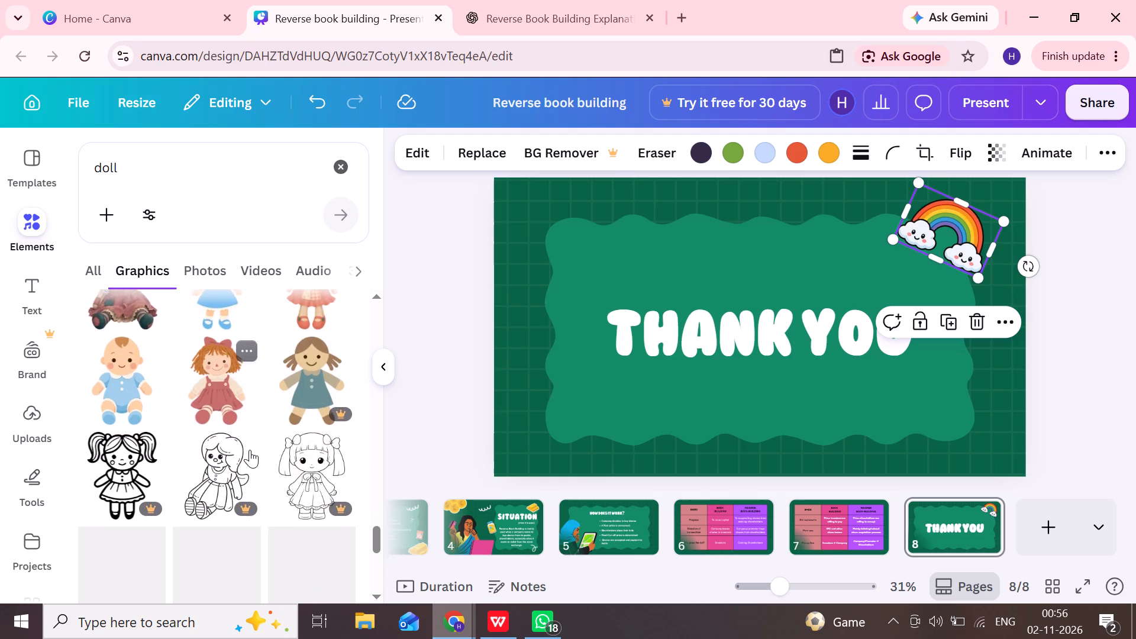
{"action": "scroll", "coordinate": [250, 450], "scroll_direction": "down", "scroll_amount": 3}
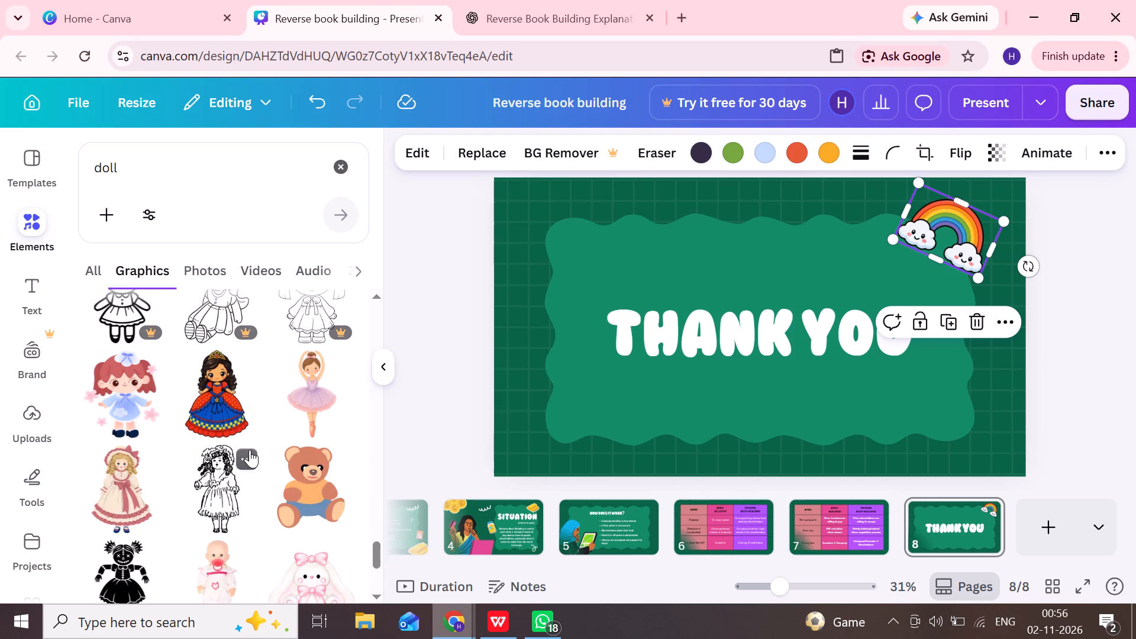
{"action": "scroll", "coordinate": [250, 450], "scroll_direction": "down", "scroll_amount": 6}
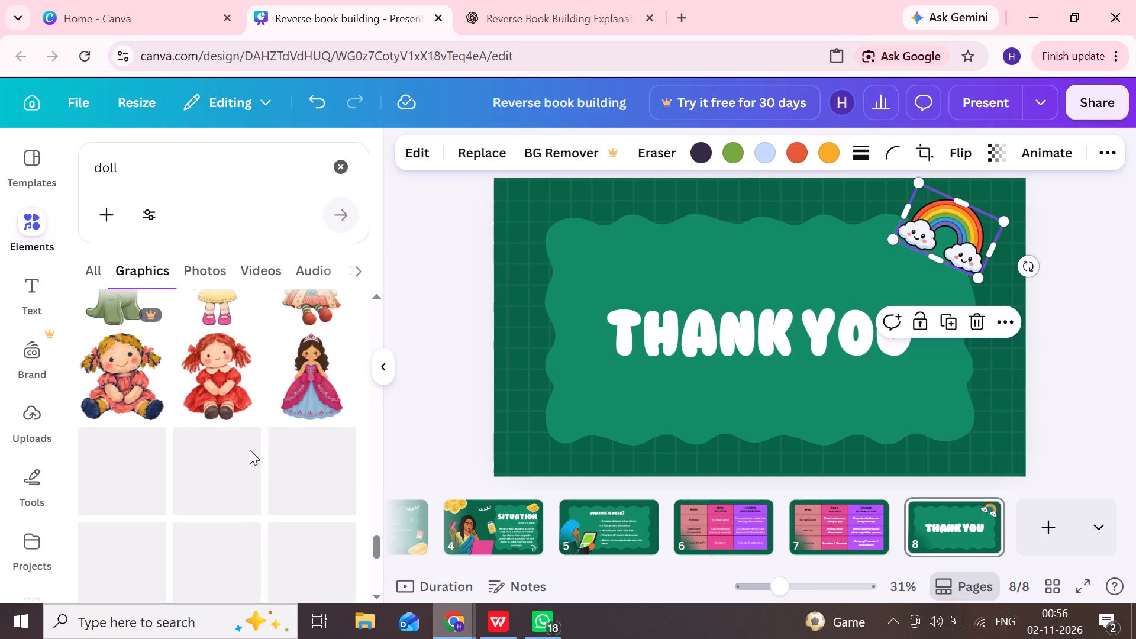
{"action": "scroll", "coordinate": [250, 450], "scroll_direction": "down", "scroll_amount": 3}
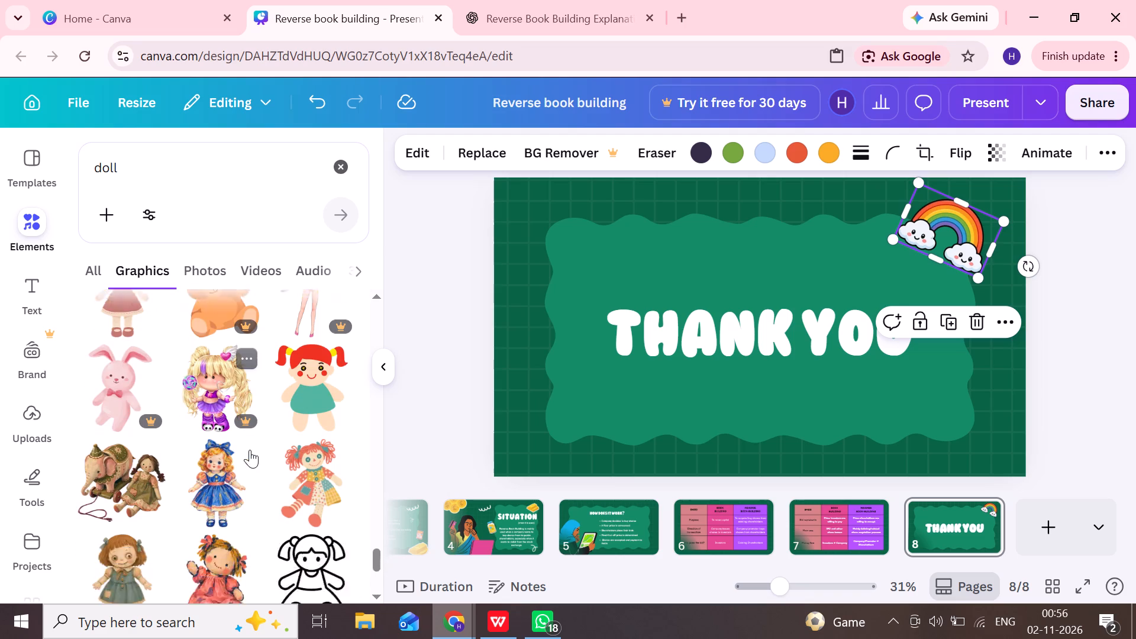
{"action": "scroll", "coordinate": [250, 450], "scroll_direction": "down", "scroll_amount": 5}
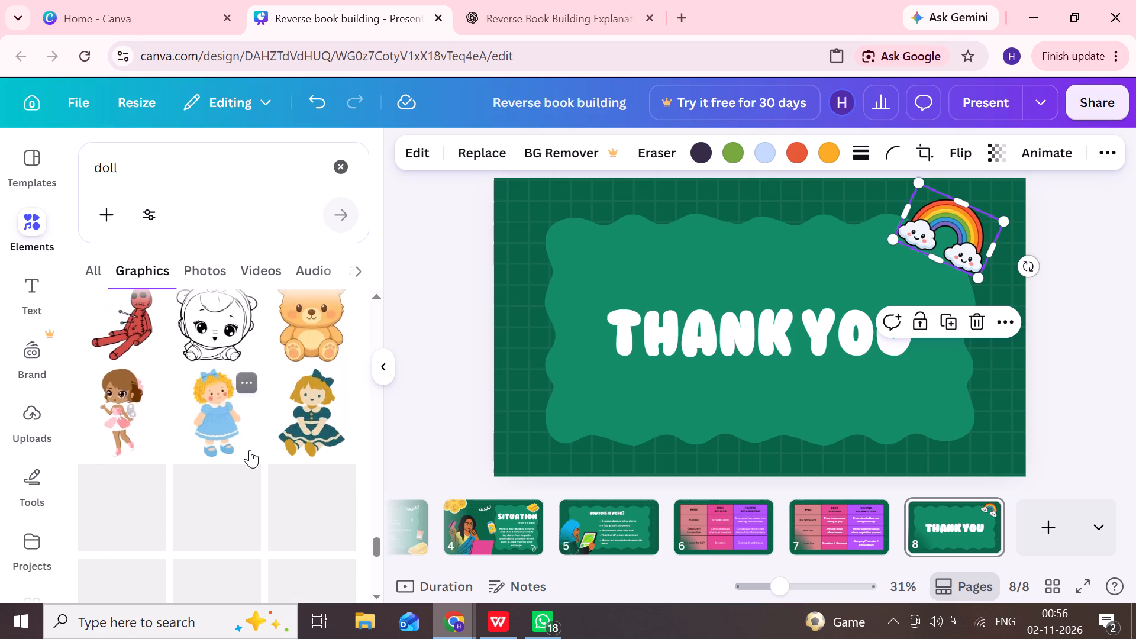
{"action": "scroll", "coordinate": [250, 450], "scroll_direction": "down", "scroll_amount": 3}
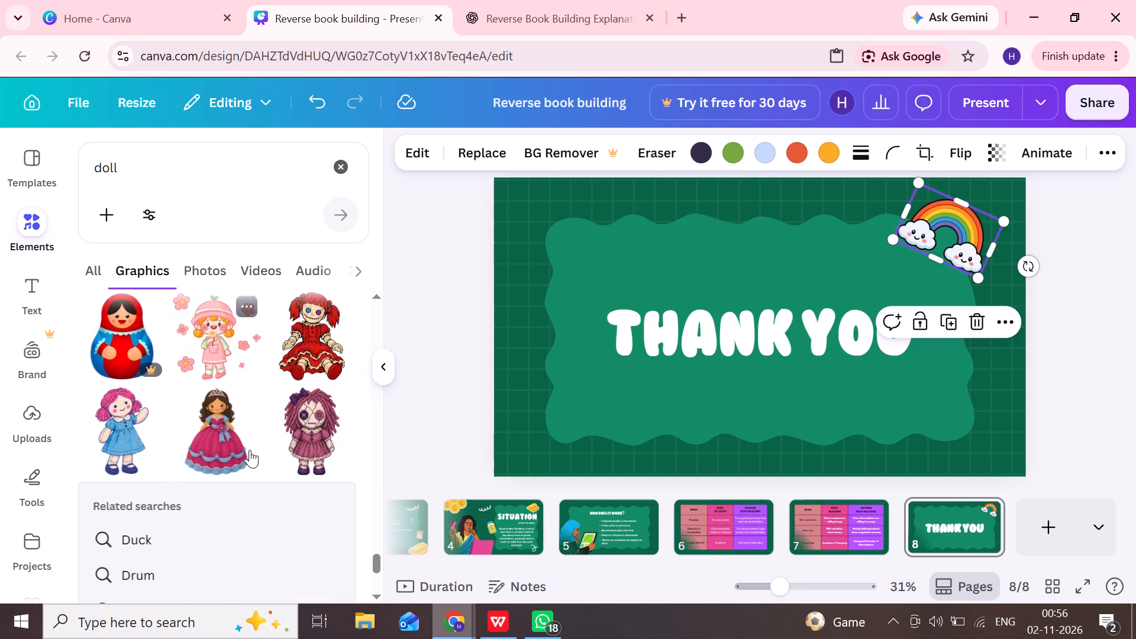
{"action": "scroll", "coordinate": [250, 450], "scroll_direction": "down", "scroll_amount": 4}
{"action": "scroll", "coordinate": [250, 450], "scroll_direction": "left", "scroll_amount": 2}
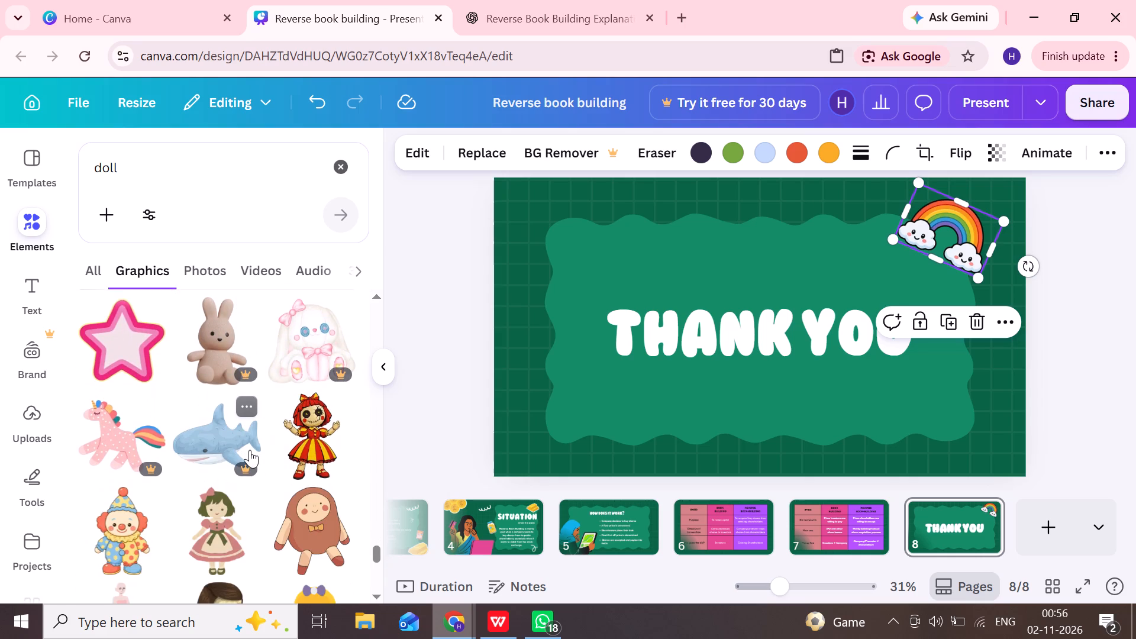
Look through the photo results for "doll".
{"action": "left_click", "coordinate": [221, 275]}
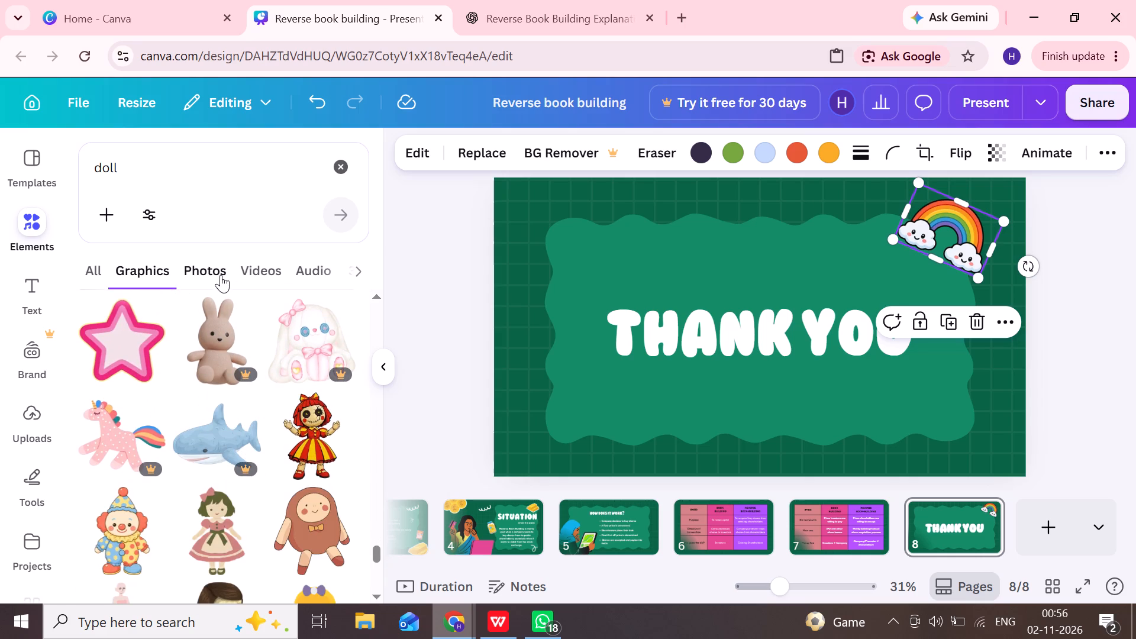
{"action": "scroll", "coordinate": [253, 514], "scroll_direction": "down", "scroll_amount": 1}
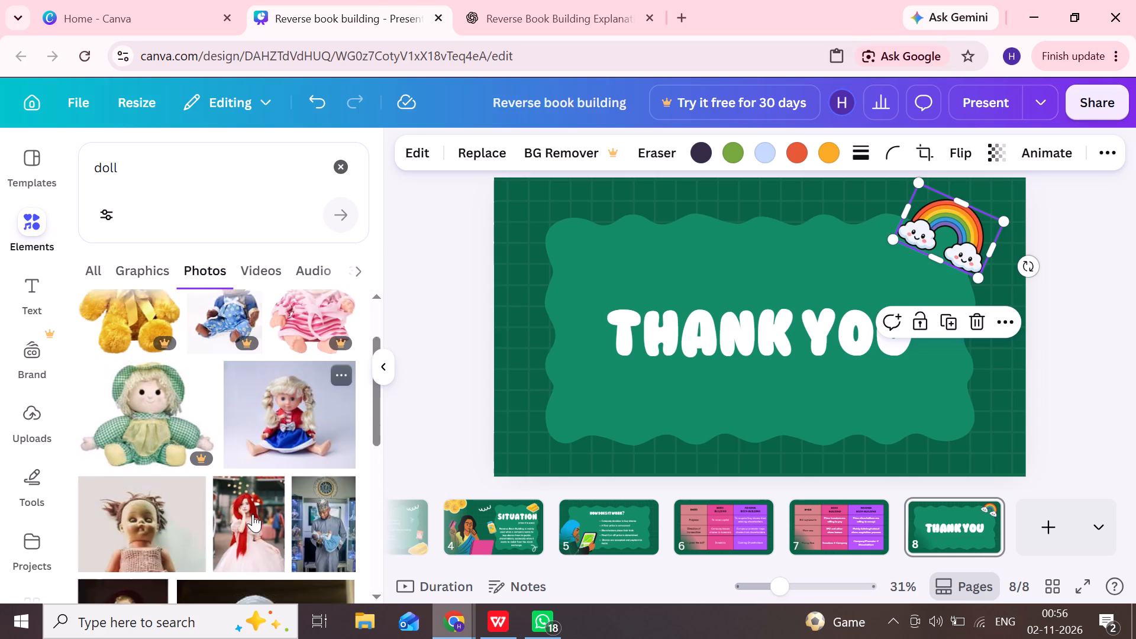
{"action": "scroll", "coordinate": [253, 514], "scroll_direction": "down", "scroll_amount": 5}
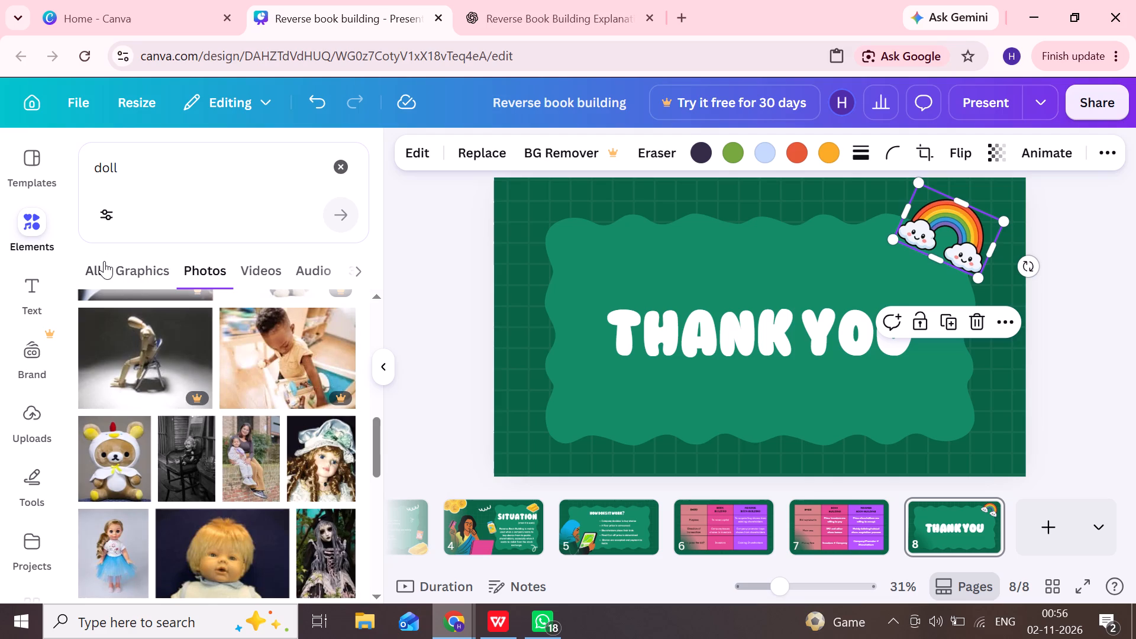
Extend the search across all element types to "doll like one with mr bean".
{"action": "left_click", "coordinate": [102, 264]}
{"action": "left_click", "coordinate": [166, 167]}
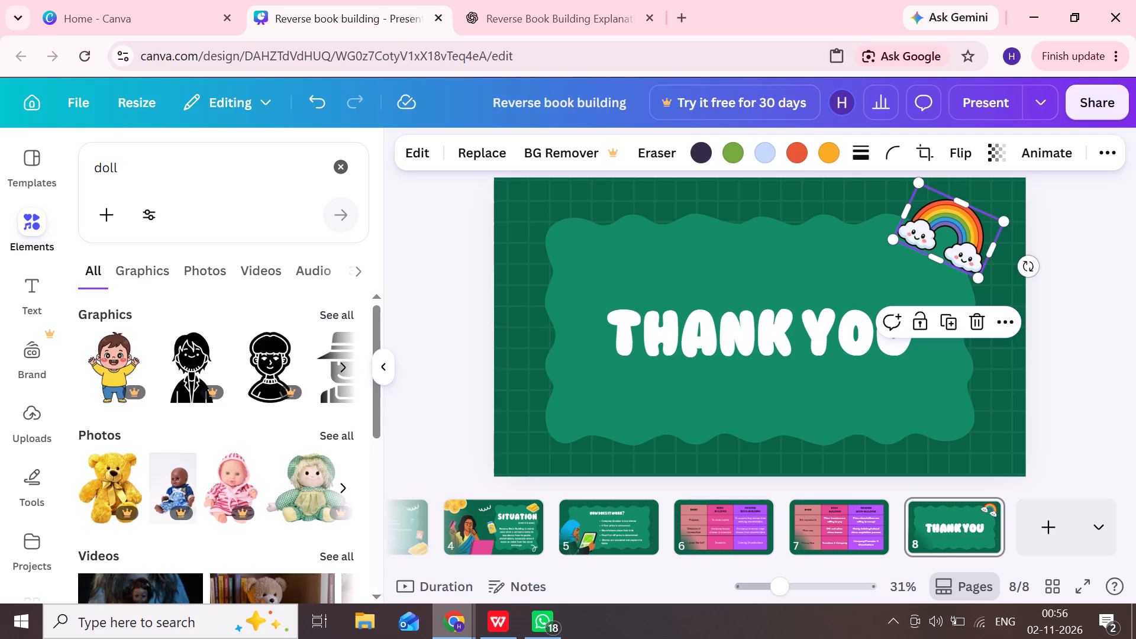
{"action": "key", "text": "space"}
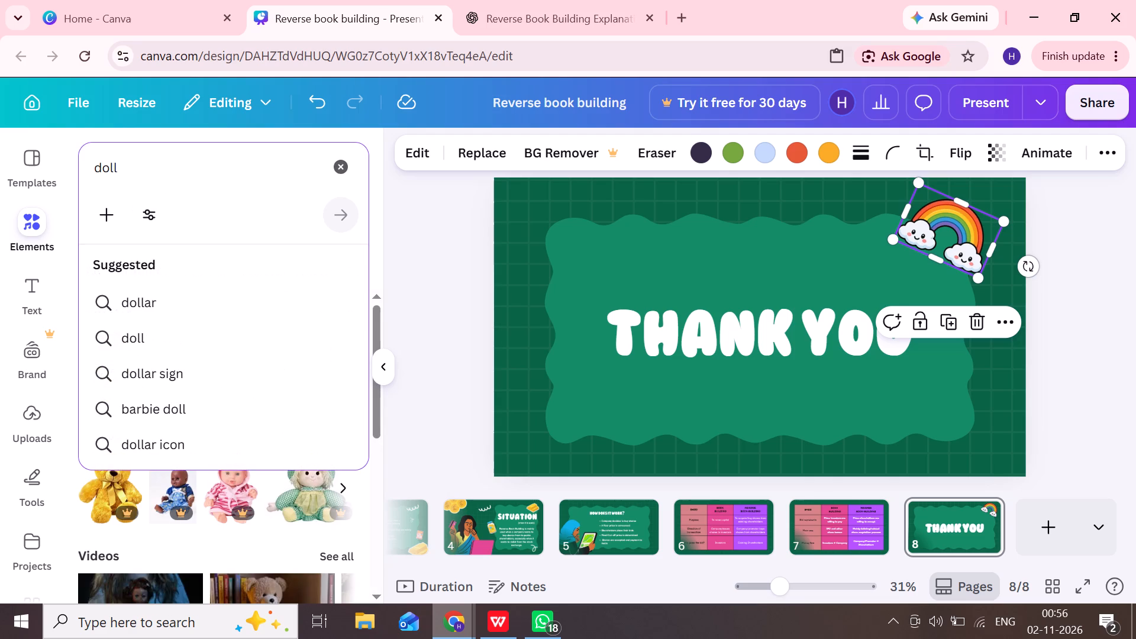
{"action": "type", "text": "like"}
{"action": "key", "text": "space"}
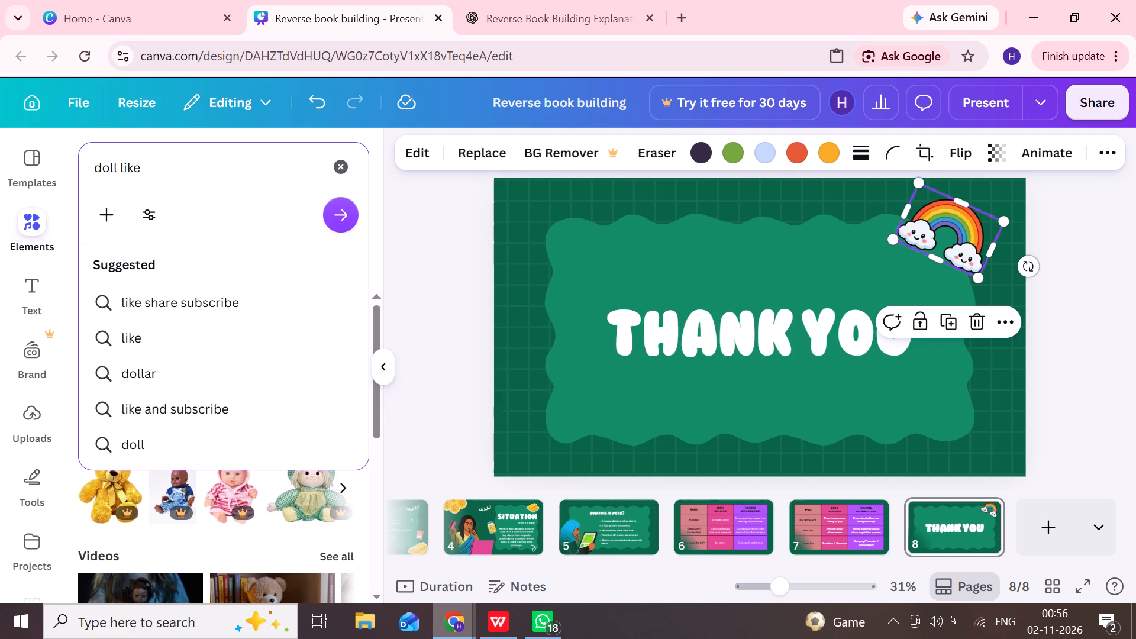
{"action": "type", "text": "one with"}
{"action": "key", "text": "space"}
{"action": "type", "text": "mr beam"}
{"action": "key", "text": "BackSpace"}
{"action": "key", "text": "n"}
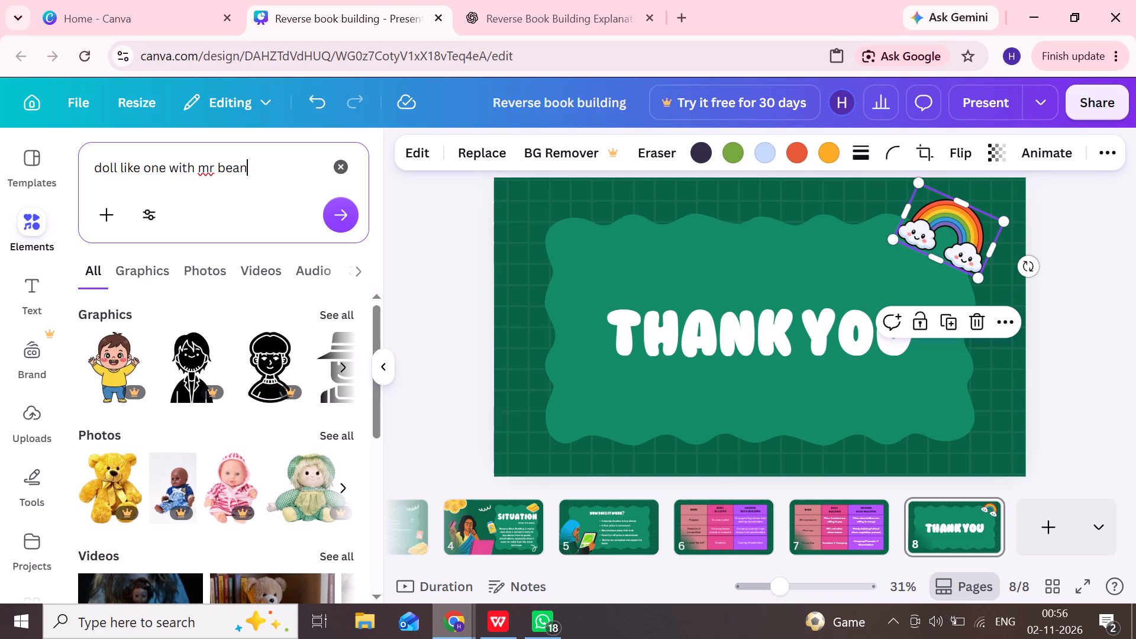
{"action": "key", "text": "Return"}
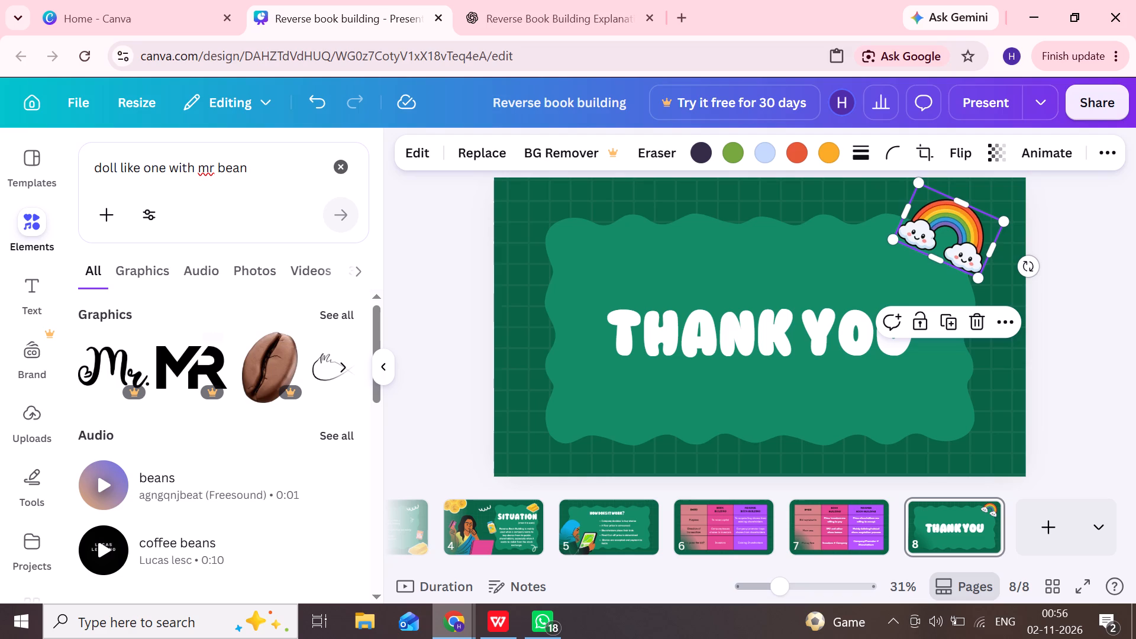
Replace the elements search text with "doll in brown" and show all the matching graphics.
{"action": "key", "text": "BackSpace"}
{"action": "key", "text": "BackSpace"}
{"action": "key", "text": "BackSpace"}
{"action": "key", "text": "BackSpace"}
{"action": "key", "text": "BackSpace"}
{"action": "key", "text": "BackSpace"}
{"action": "key", "text": "BackSpace"}
{"action": "key", "text": "BackSpace"}
{"action": "key", "text": "BackSpace"}
{"action": "key", "text": "BackSpace"}
{"action": "key", "text": "BackSpace"}
{"action": "key", "text": "BackSpace"}
{"action": "key", "text": "BackSpace"}
{"action": "key", "text": "BackSpace"}
{"action": "key", "text": "BackSpace"}
{"action": "key", "text": "BackSpace"}
{"action": "key", "text": "space"}
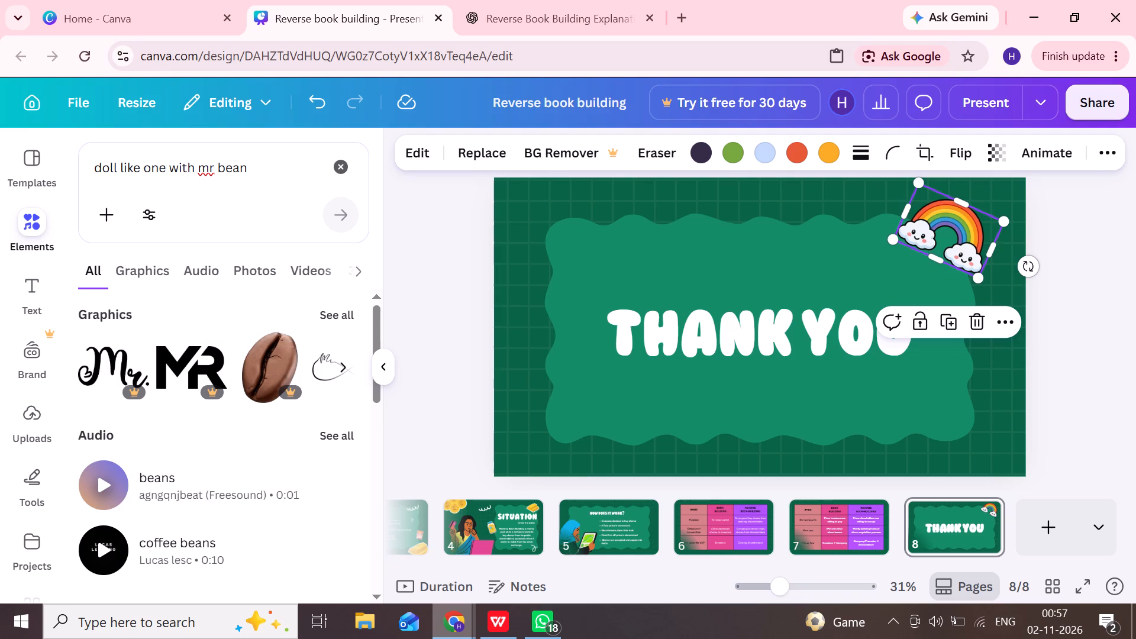
{"action": "left_click", "coordinate": [259, 166]}
{"action": "key", "text": "BackSpace"}
{"action": "key", "text": "BackSpace"}
{"action": "key", "text": "BackSpace"}
{"action": "key", "text": "BackSpace"}
{"action": "key", "text": "BackSpace"}
{"action": "key", "text": "BackSpace"}
{"action": "key", "text": "BackSpace"}
{"action": "key", "text": "BackSpace"}
{"action": "key", "text": "BackSpace"}
{"action": "key", "text": "BackSpace"}
{"action": "key", "text": "BackSpace"}
{"action": "key", "text": "BackSpace"}
{"action": "key", "text": "BackSpace"}
{"action": "key", "text": "BackSpace"}
{"action": "key", "text": "BackSpace"}
{"action": "key", "text": "BackSpace"}
{"action": "key", "text": "BackSpace"}
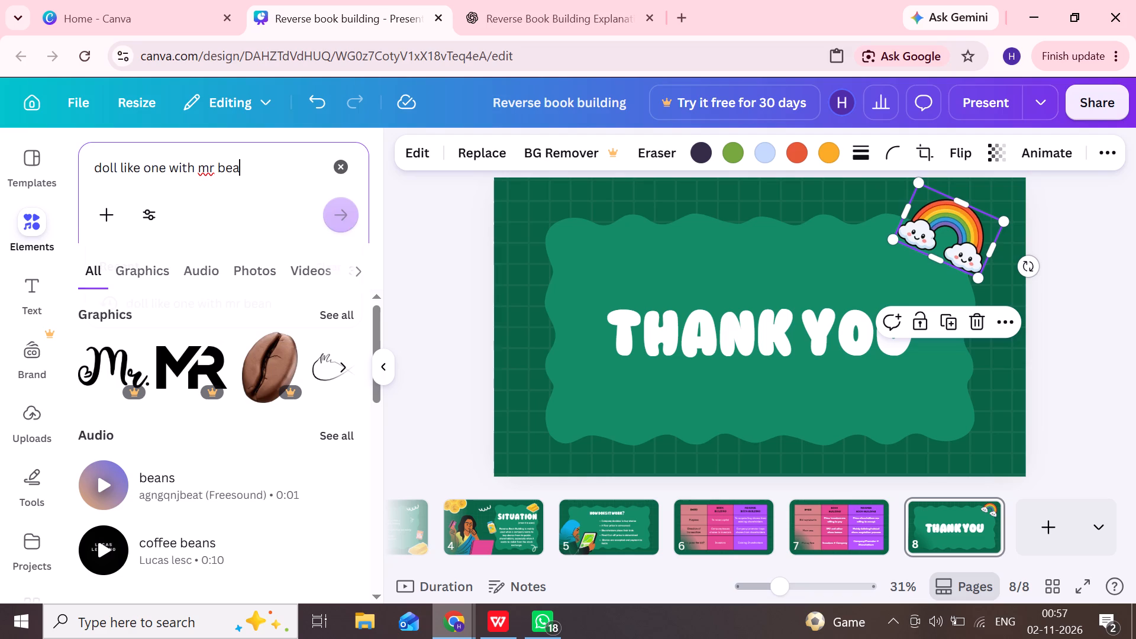
{"action": "key", "text": "BackSpace"}
{"action": "key", "text": "BackSpace"}
{"action": "key", "text": "BackSpace"}
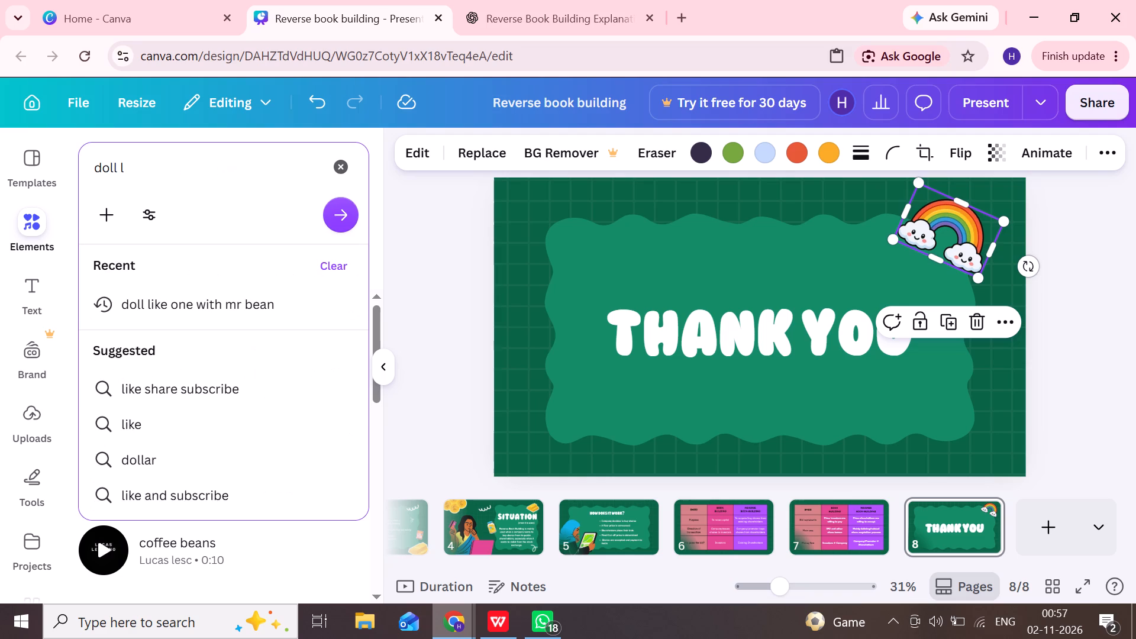
{"action": "key", "text": "BackSpace"}
{"action": "left_click", "coordinate": [259, 166]}
{"action": "key", "text": "i"}
{"action": "type", "text": "n br"}
{"action": "type", "text": "own"}
{"action": "key", "text": "space"}
{"action": "key", "text": "Return"}
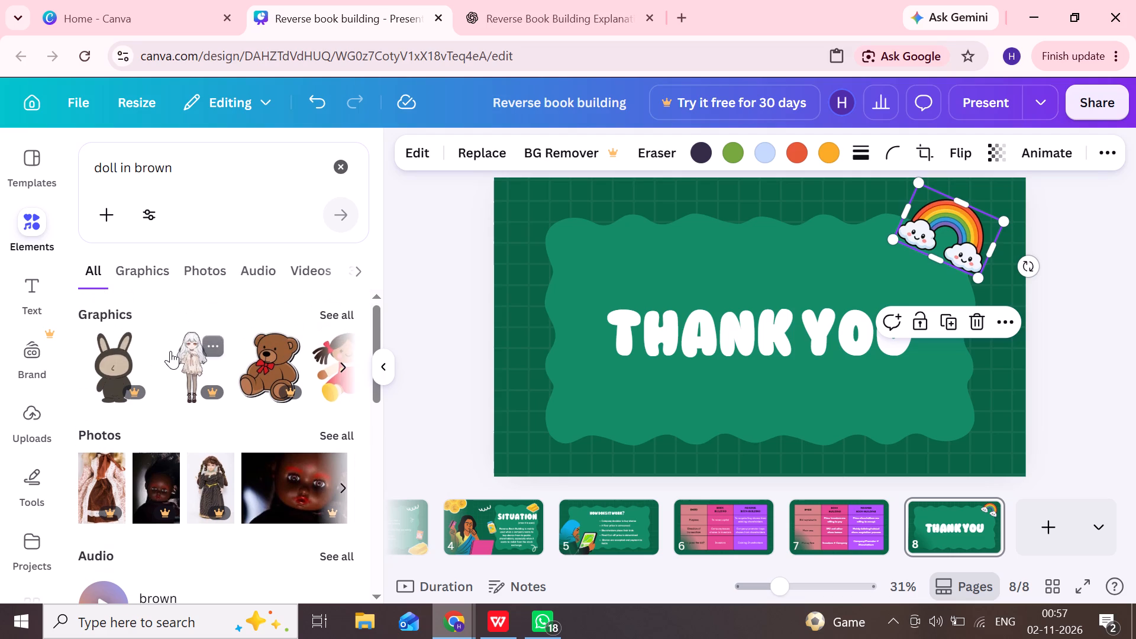
{"action": "left_click", "coordinate": [334, 315]}
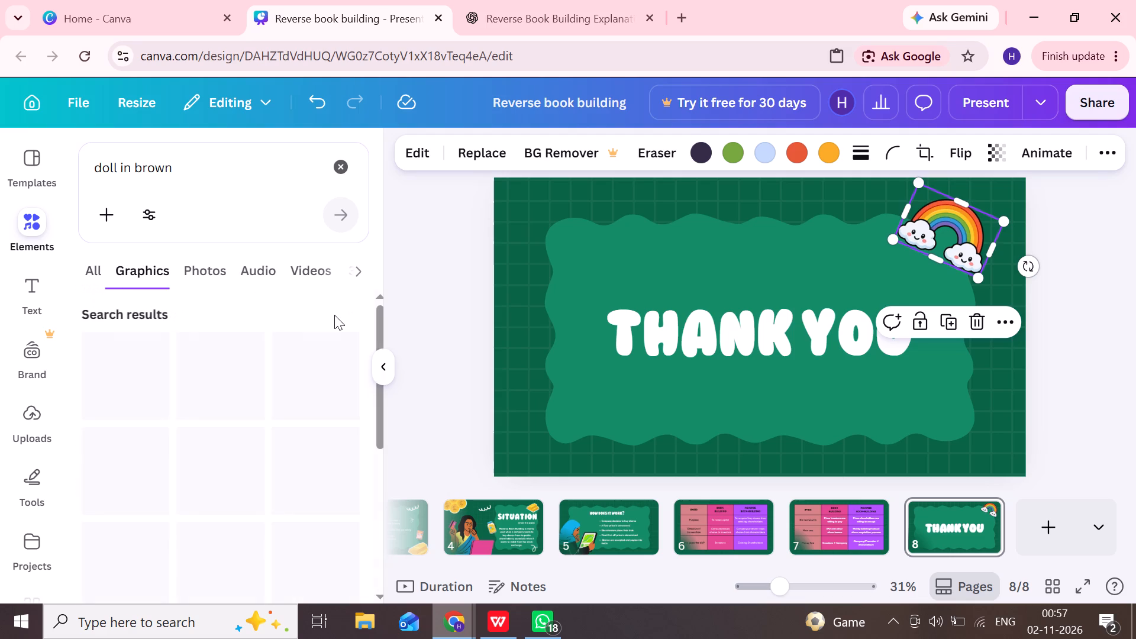
Look through the "doll in brown" graphics for a doll that suits the Thank You slide.
{"action": "scroll", "coordinate": [260, 437], "scroll_direction": "down", "scroll_amount": 2}
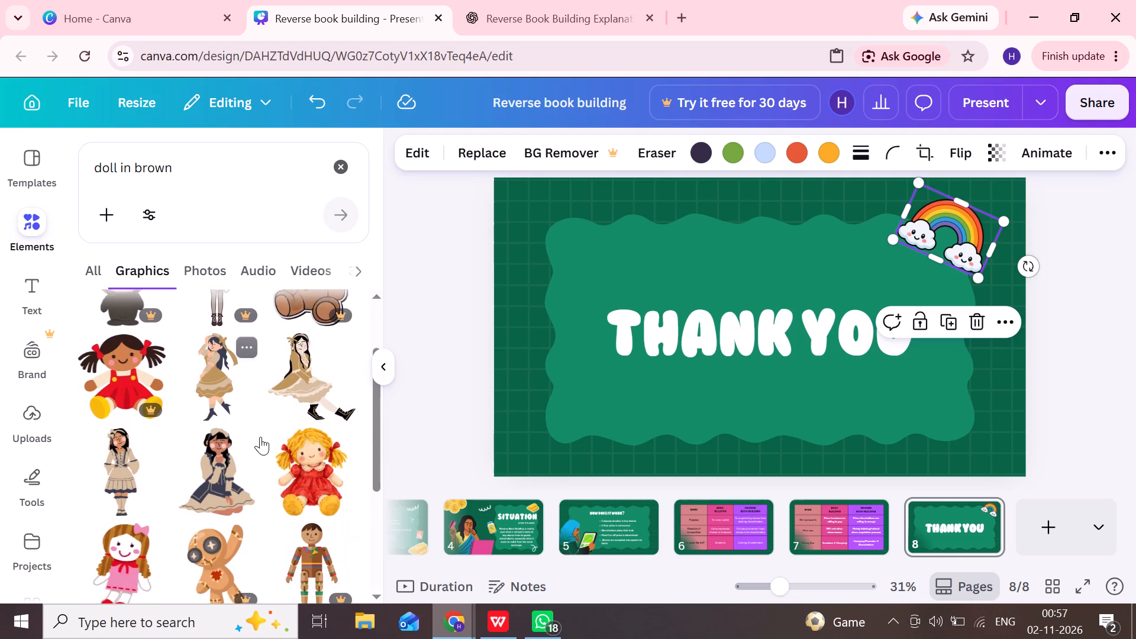
{"action": "scroll", "coordinate": [260, 437], "scroll_direction": "down", "scroll_amount": 3}
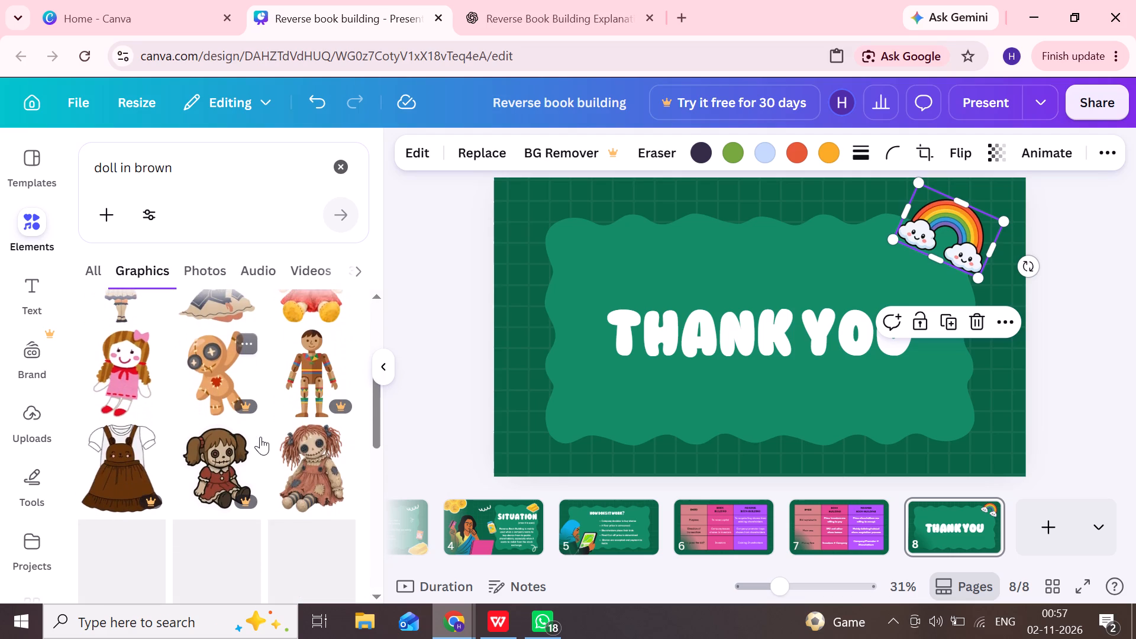
{"action": "scroll", "coordinate": [260, 437], "scroll_direction": "down", "scroll_amount": 3}
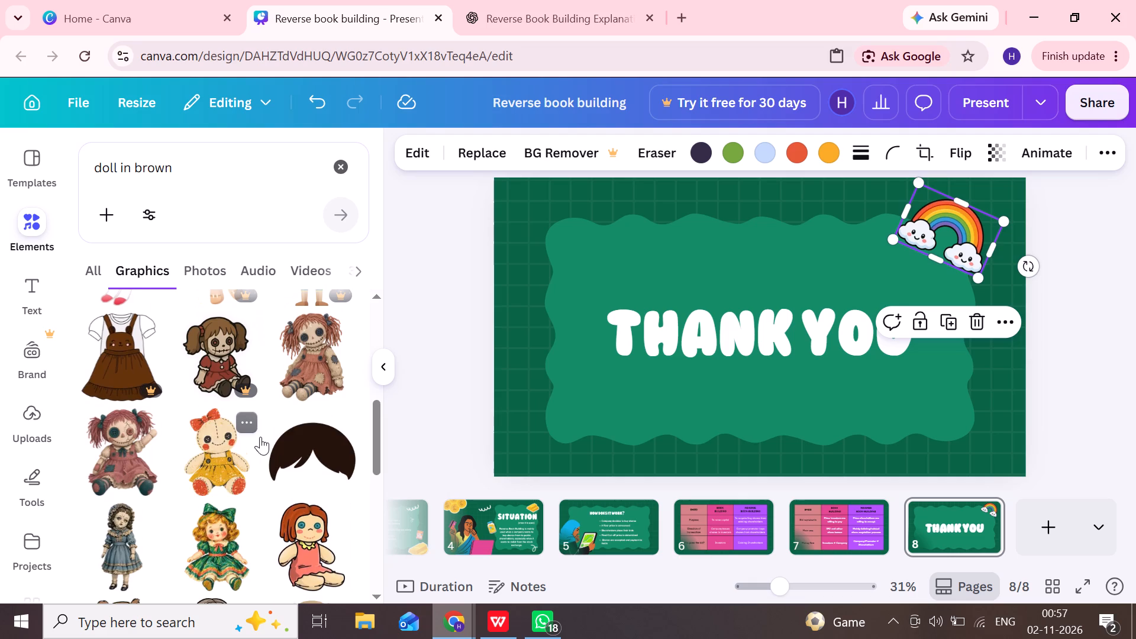
{"action": "scroll", "coordinate": [260, 437], "scroll_direction": "down", "scroll_amount": 6}
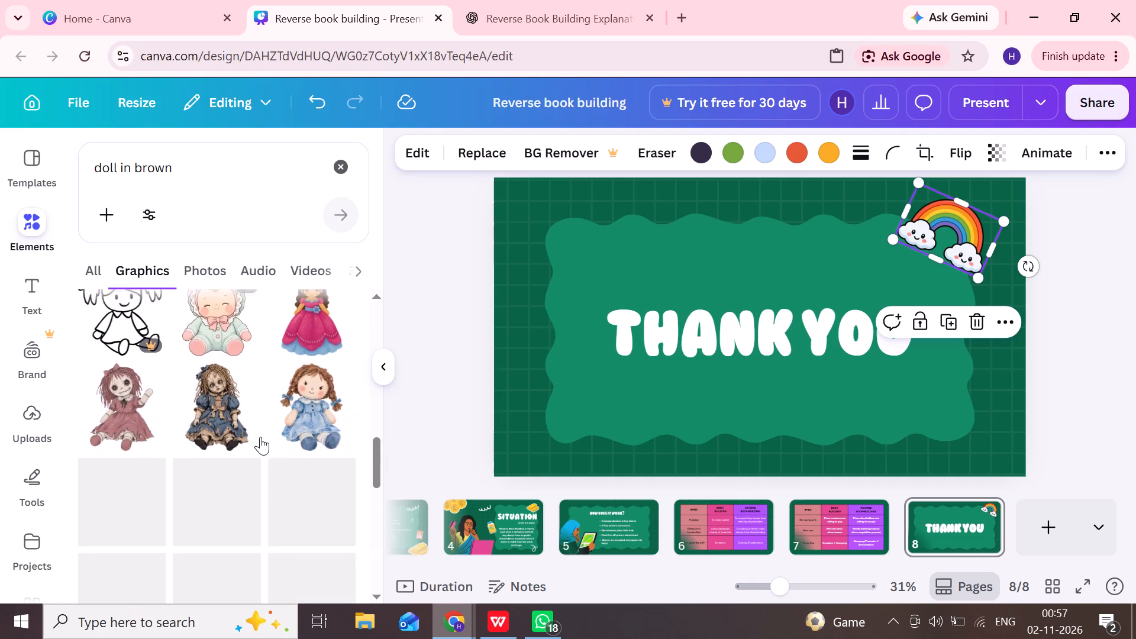
{"action": "scroll", "coordinate": [260, 437], "scroll_direction": "down", "scroll_amount": 1}
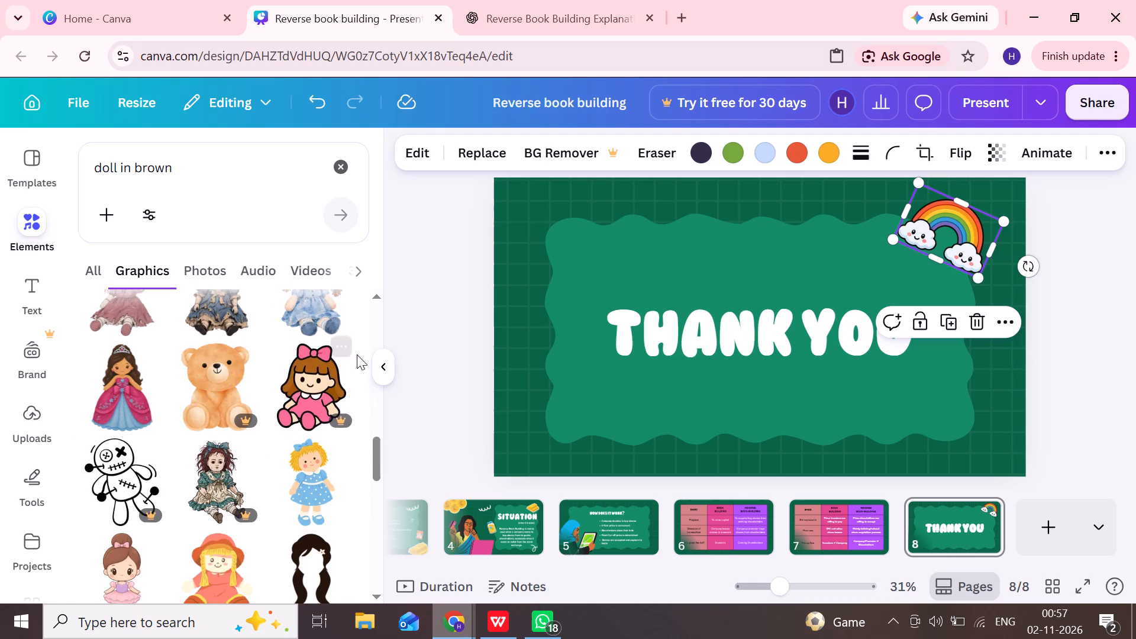
{"action": "scroll", "coordinate": [284, 496], "scroll_direction": "down", "scroll_amount": 1}
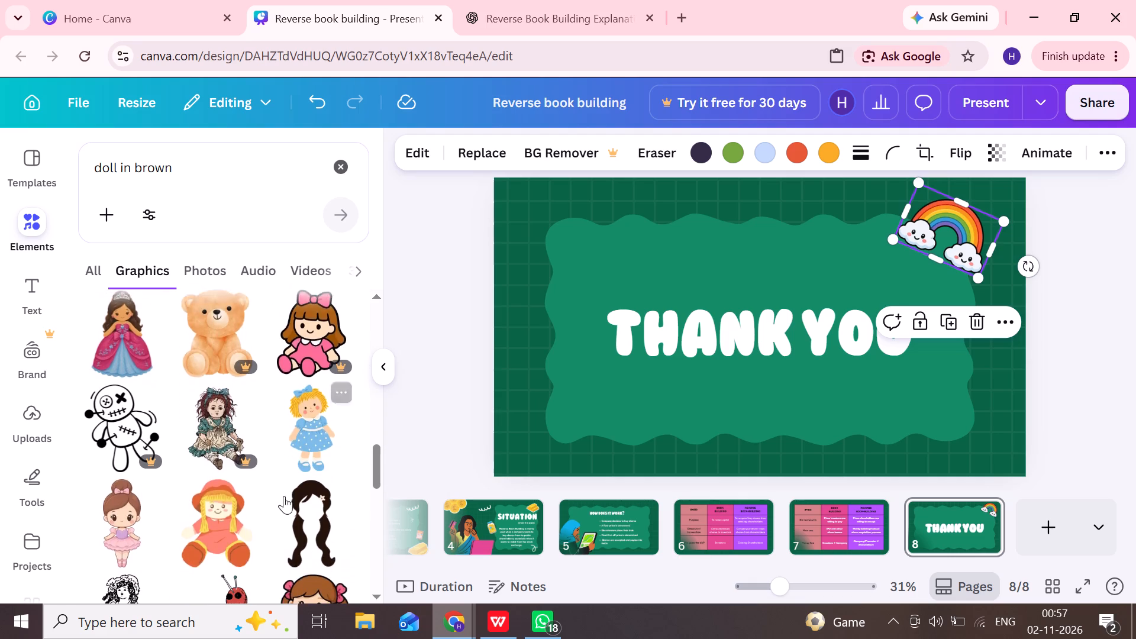
{"action": "scroll", "coordinate": [284, 496], "scroll_direction": "down", "scroll_amount": 3}
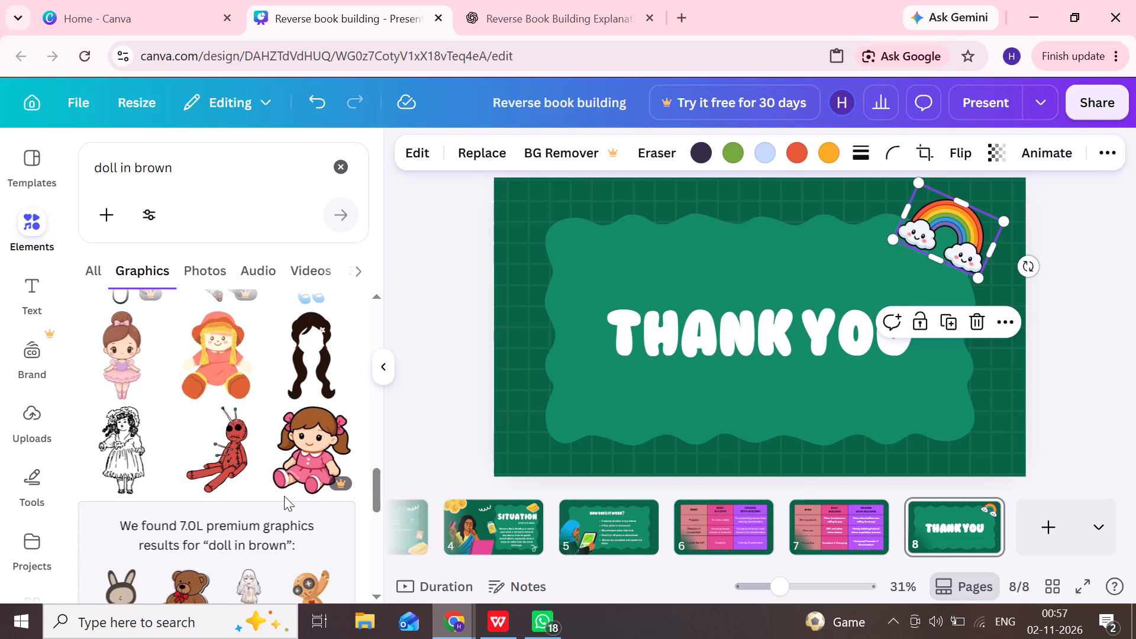
{"action": "scroll", "coordinate": [284, 496], "scroll_direction": "down", "scroll_amount": 5}
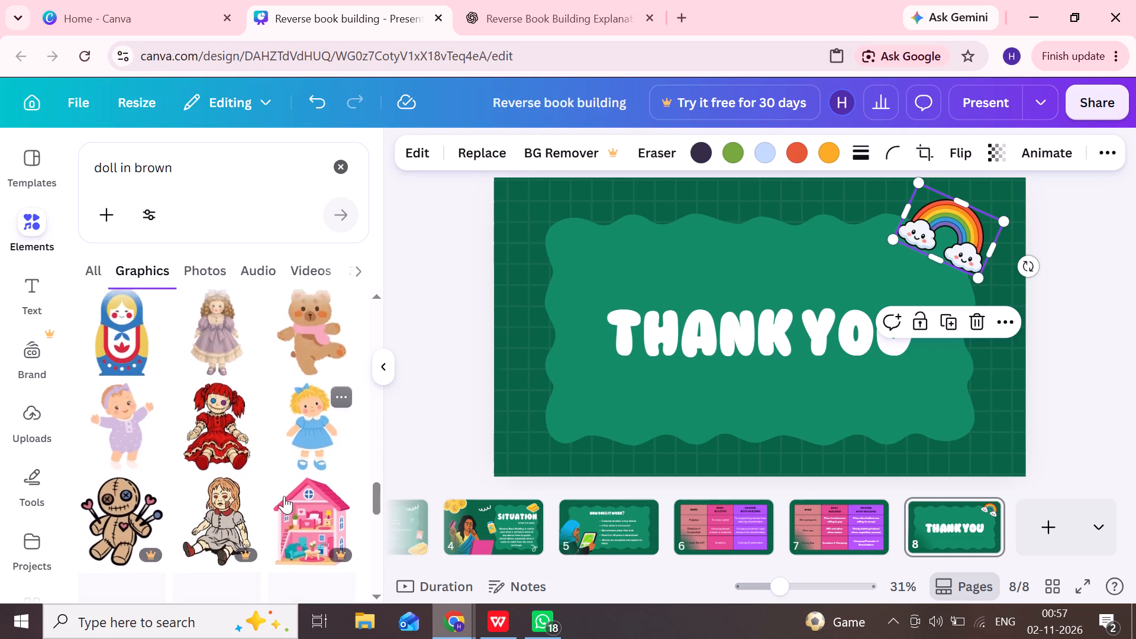
{"action": "scroll", "coordinate": [284, 496], "scroll_direction": "up", "scroll_amount": 1}
{"action": "scroll", "coordinate": [284, 496], "scroll_direction": "down", "scroll_amount": 1}
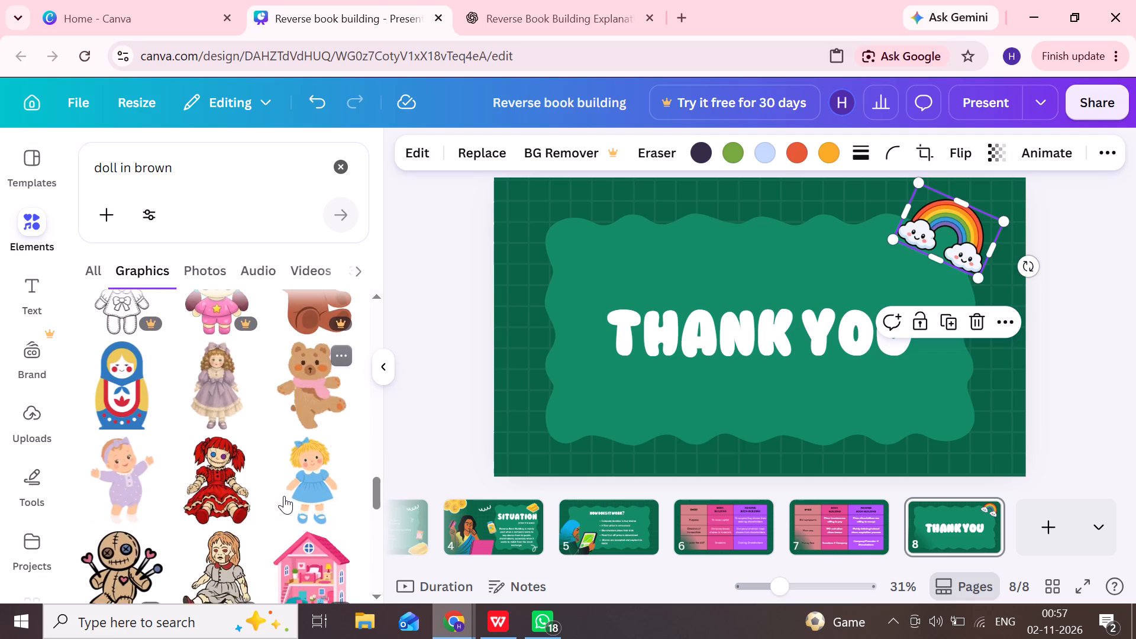
{"action": "scroll", "coordinate": [284, 496], "scroll_direction": "down", "scroll_amount": 4}
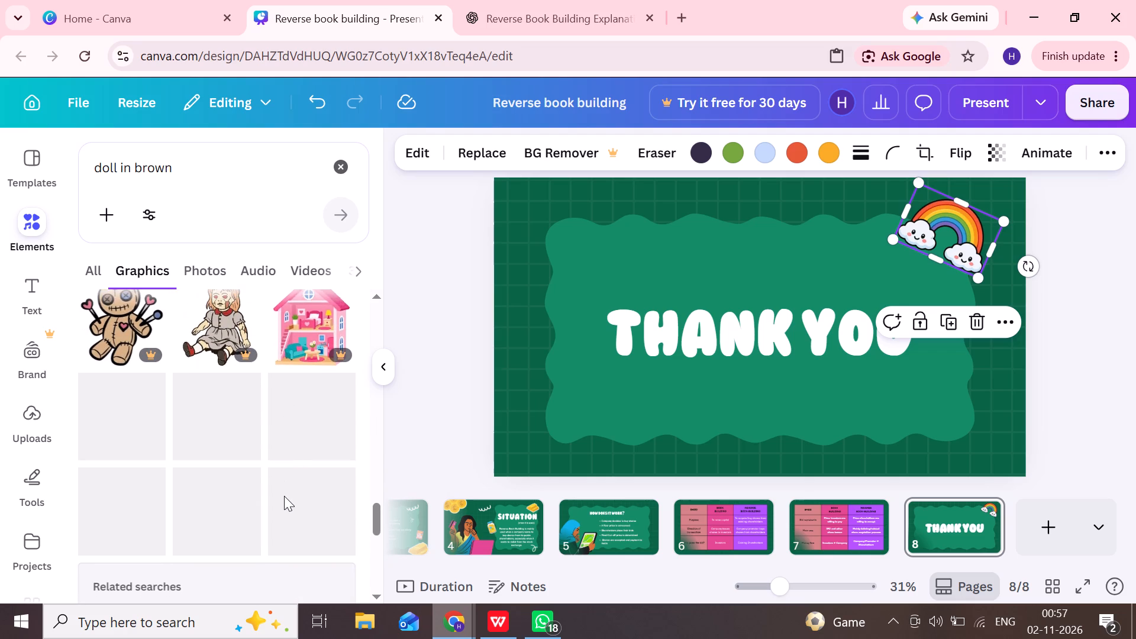
{"action": "scroll", "coordinate": [284, 496], "scroll_direction": "down", "scroll_amount": 2}
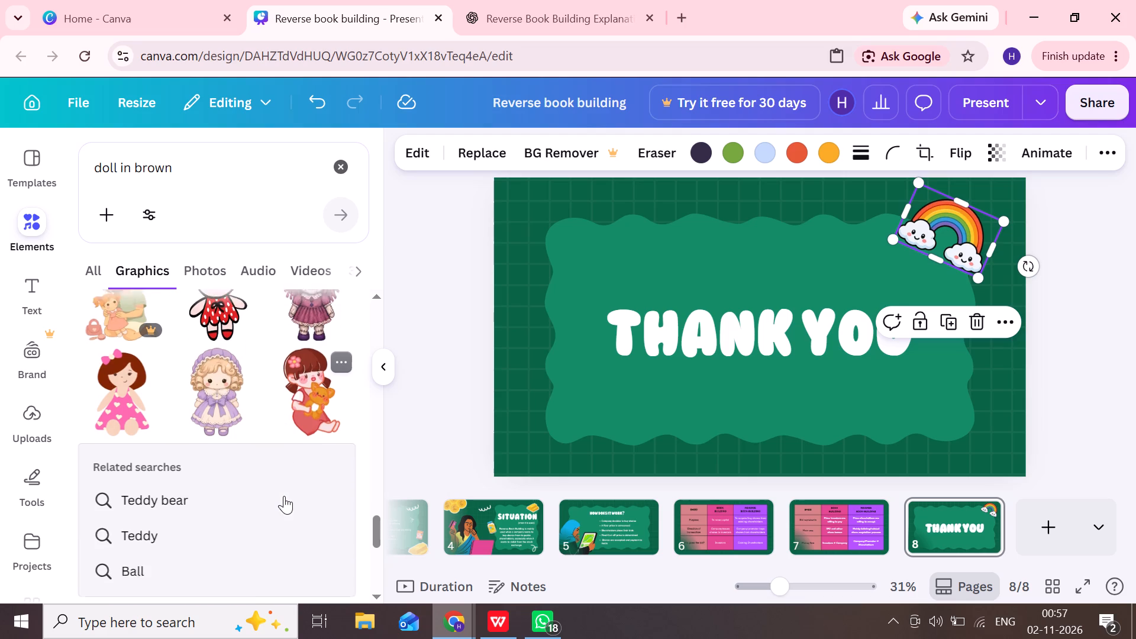
{"action": "scroll", "coordinate": [284, 496], "scroll_direction": "down", "scroll_amount": 4}
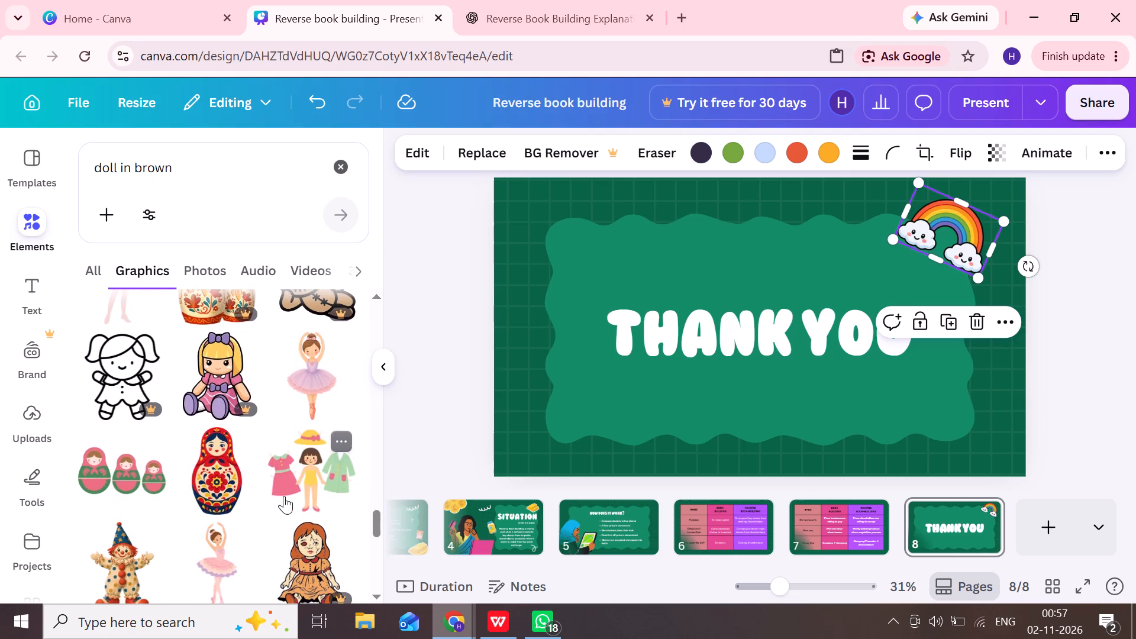
{"action": "scroll", "coordinate": [284, 496], "scroll_direction": "down", "scroll_amount": 2}
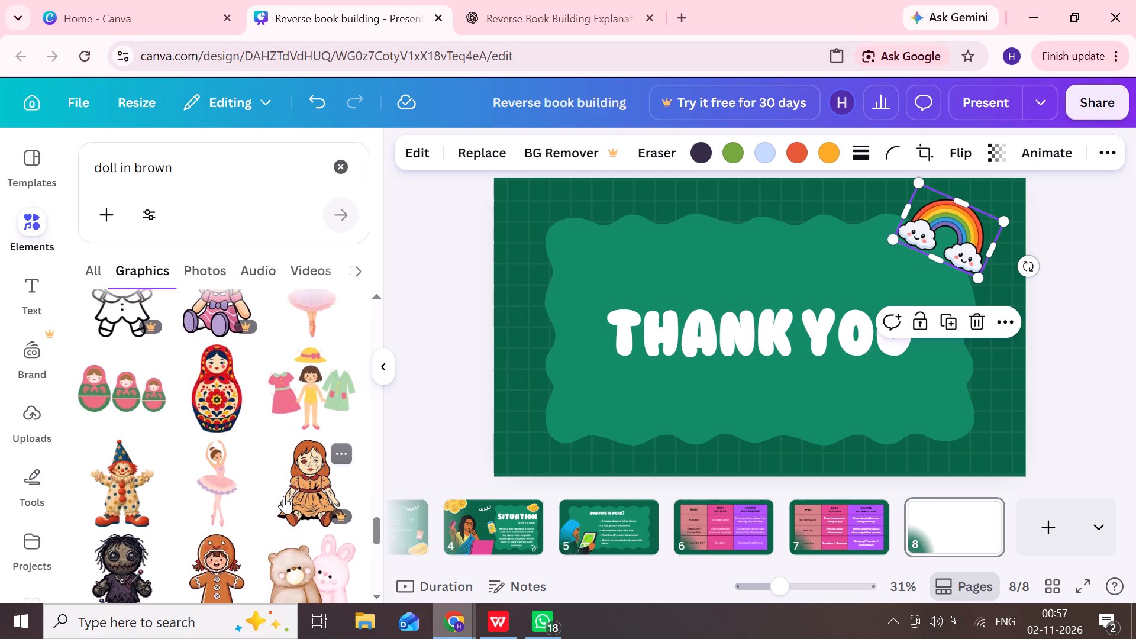
{"action": "scroll", "coordinate": [284, 496], "scroll_direction": "down", "scroll_amount": 3}
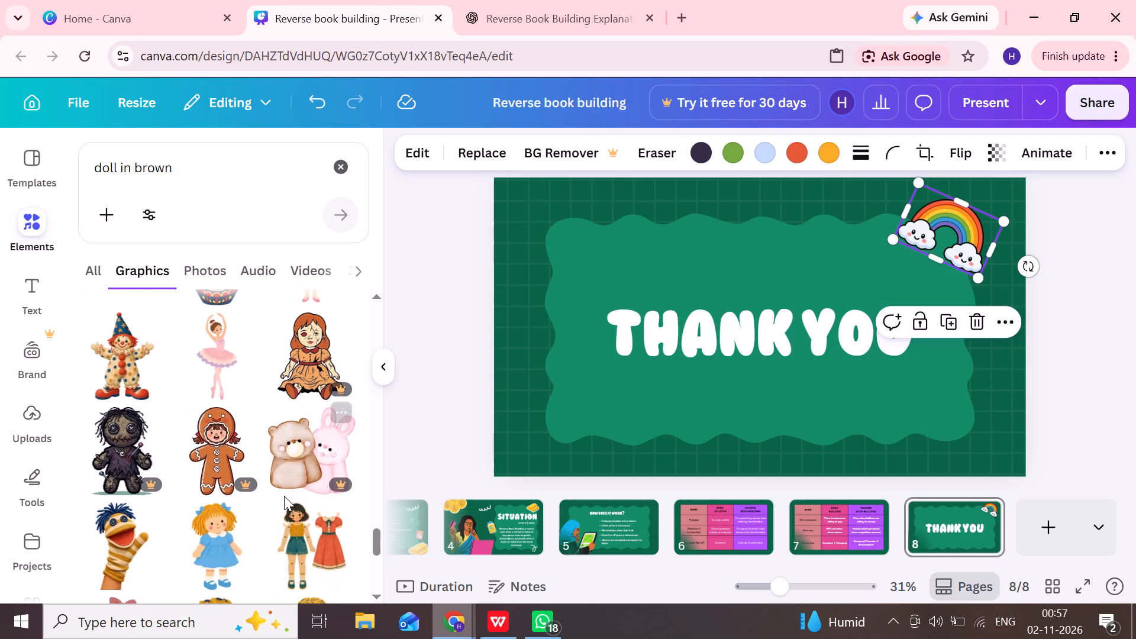
{"action": "scroll", "coordinate": [284, 496], "scroll_direction": "down", "scroll_amount": 2}
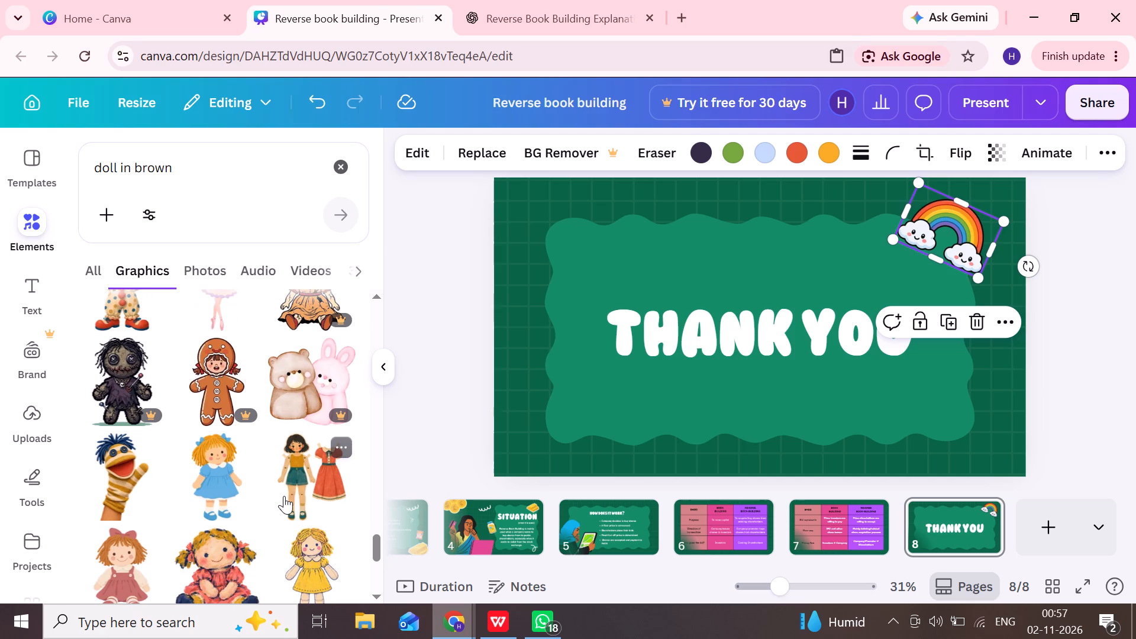
{"action": "scroll", "coordinate": [284, 496], "scroll_direction": "down", "scroll_amount": 1}
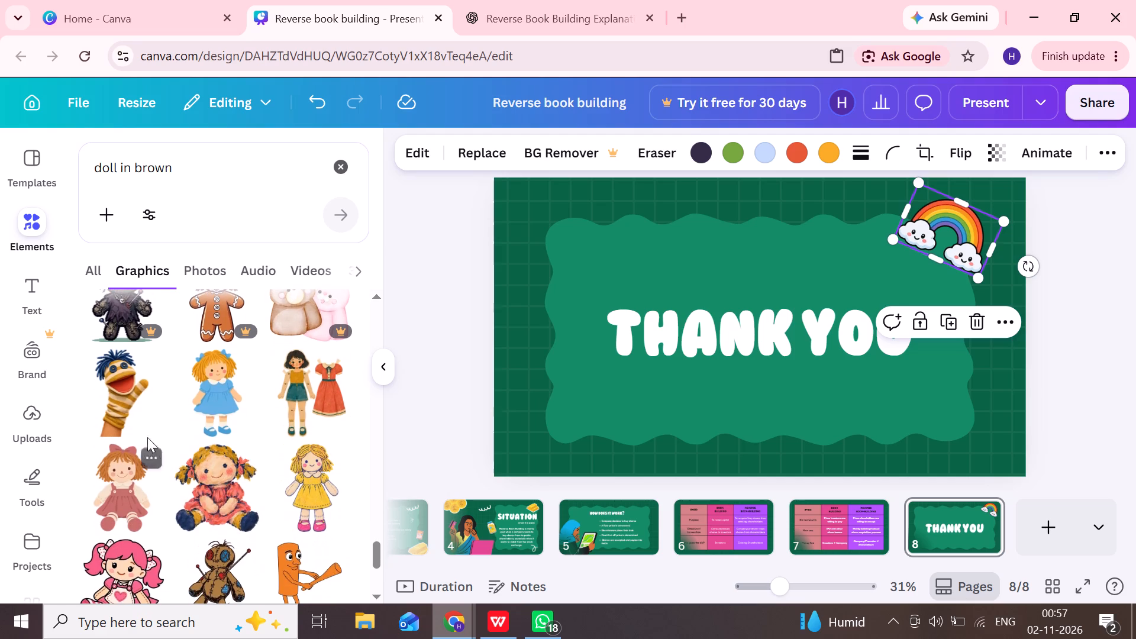
Add the striped sock puppet with blue hair to the Thank You slide, shrink it and place it in the slide's bottom-left corner.
{"action": "left_click", "coordinate": [132, 412]}
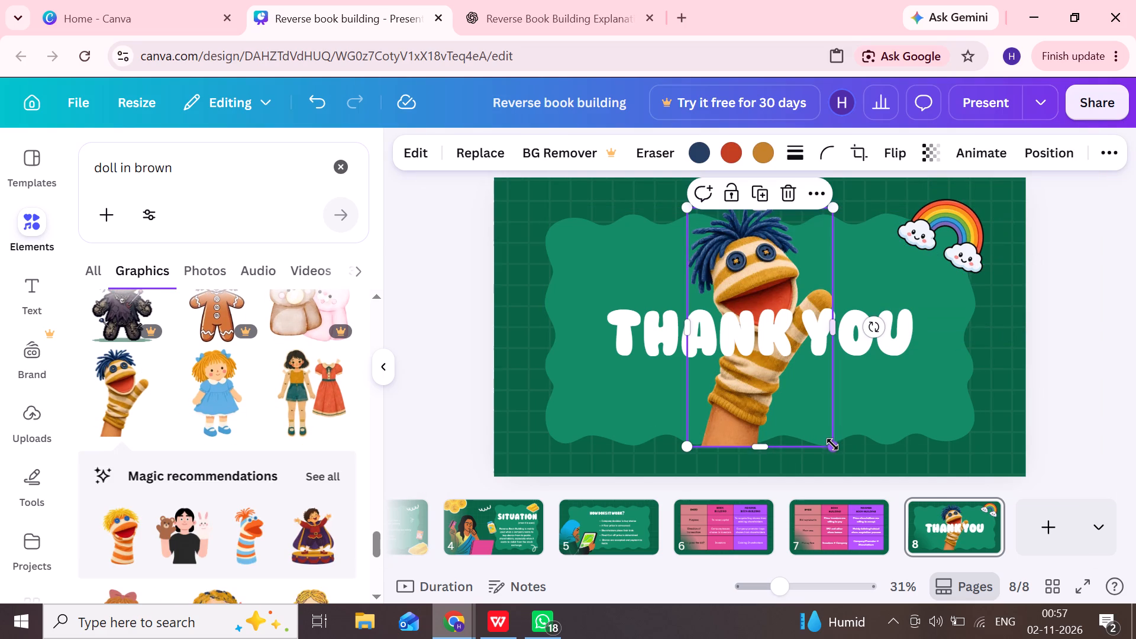
{"action": "left_click_drag", "start_coordinate": [832, 445], "coordinate": [753, 286]}
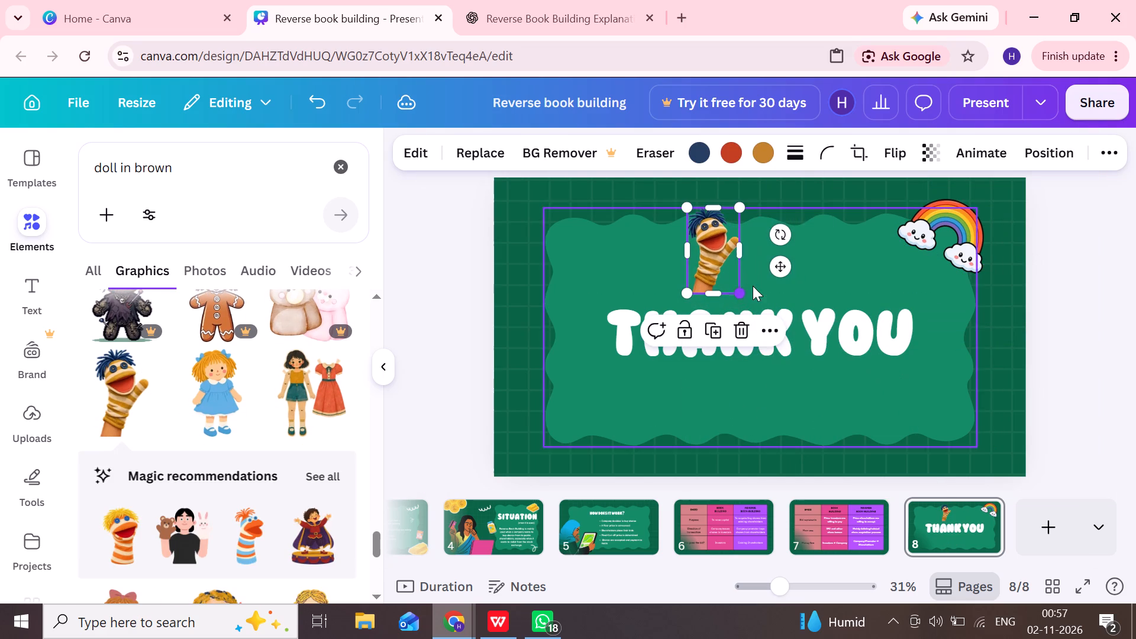
{"action": "left_click_drag", "start_coordinate": [722, 238], "coordinate": [560, 434]}
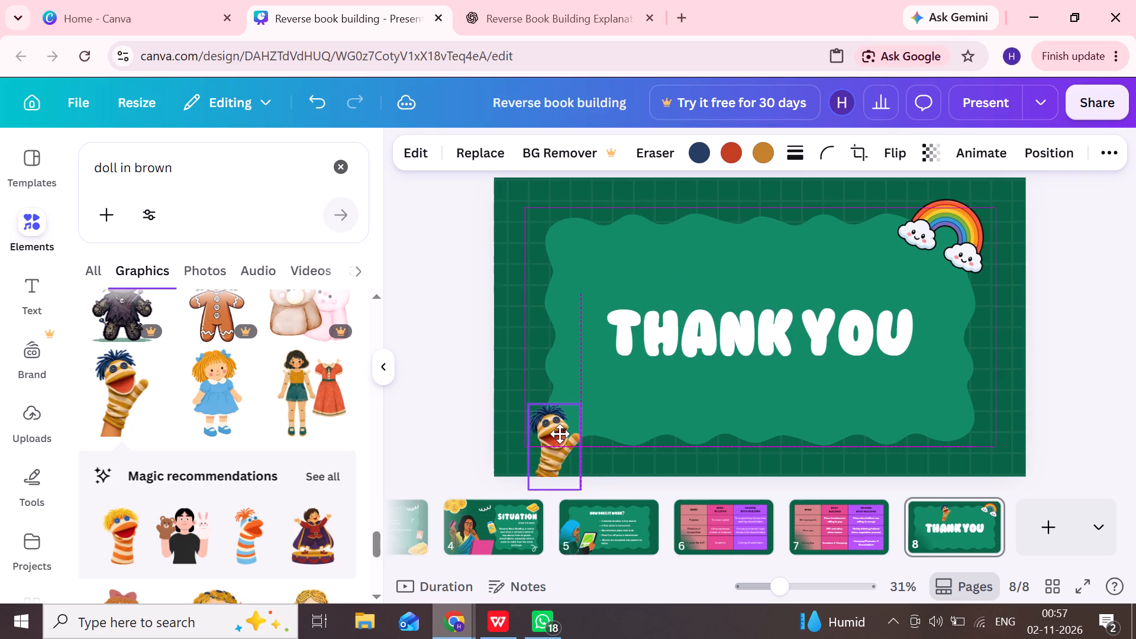
{"action": "left_click_drag", "start_coordinate": [560, 434], "coordinate": [543, 430]}
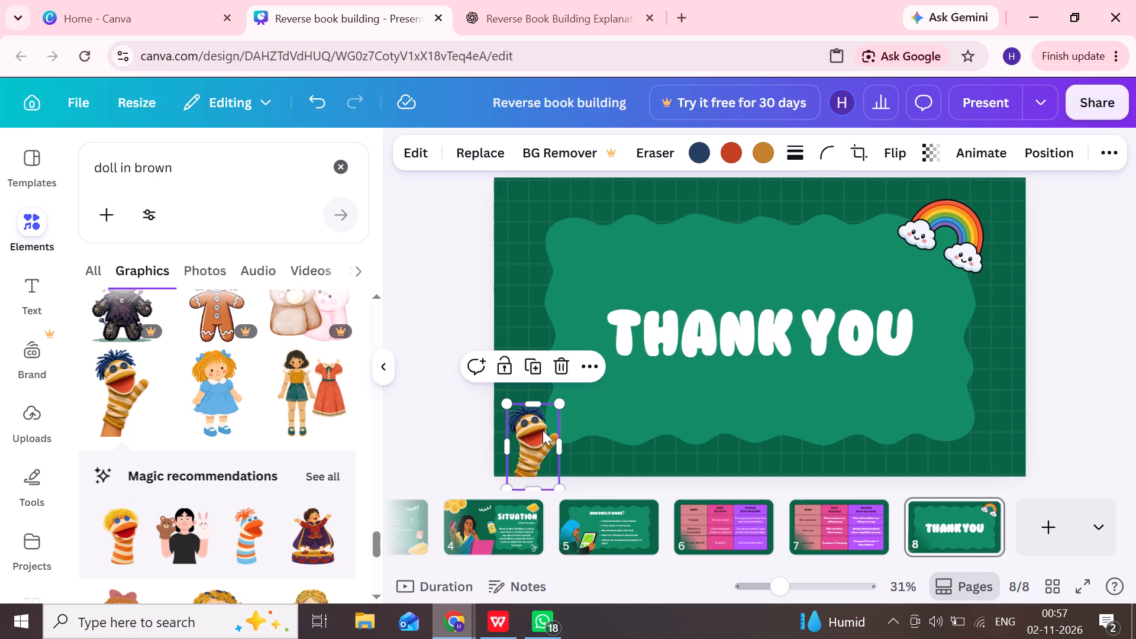
{"action": "left_click", "coordinate": [717, 485]}
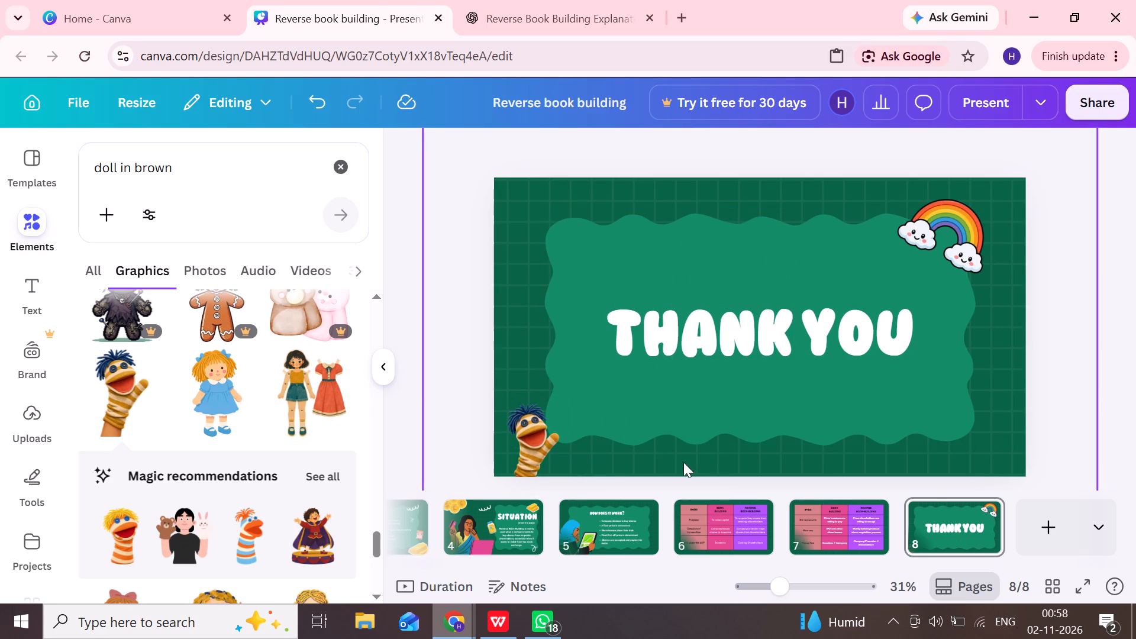
Duplicate the sock puppet and place the copy at the middle of the slide's bottom edge.
{"action": "left_click", "coordinate": [542, 451]}
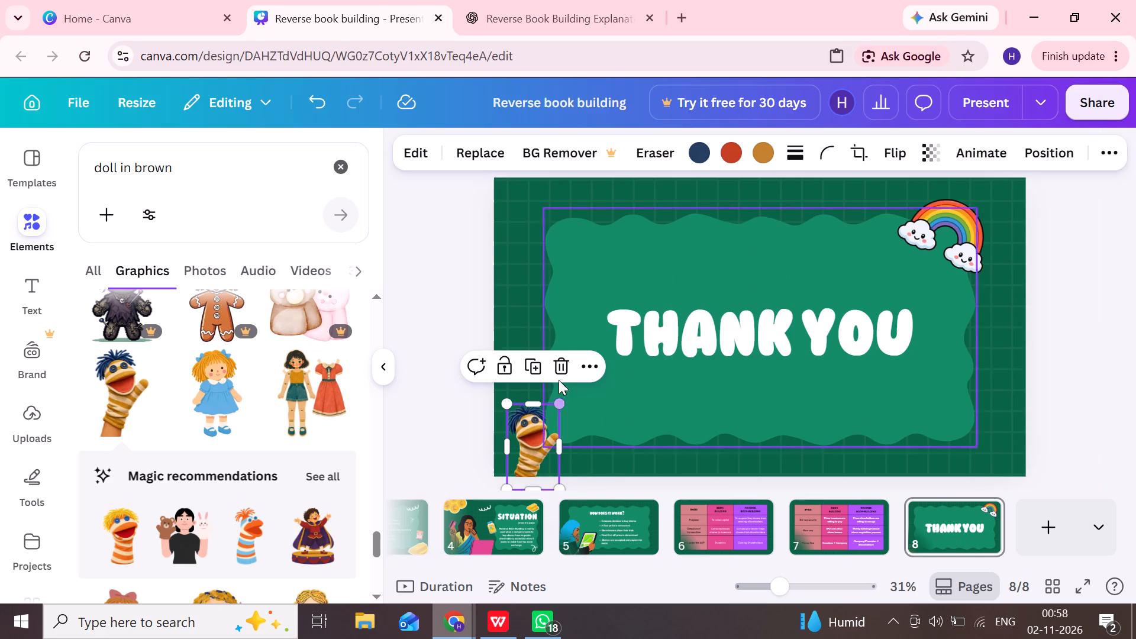
{"action": "left_click", "coordinate": [588, 364]}
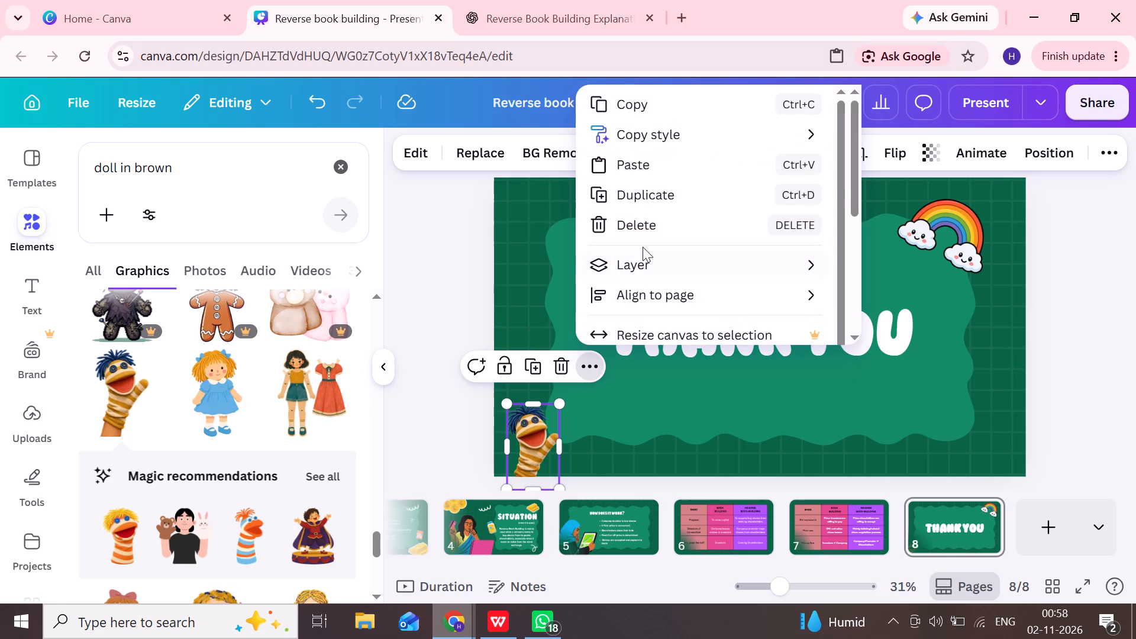
{"action": "left_click", "coordinate": [656, 197]}
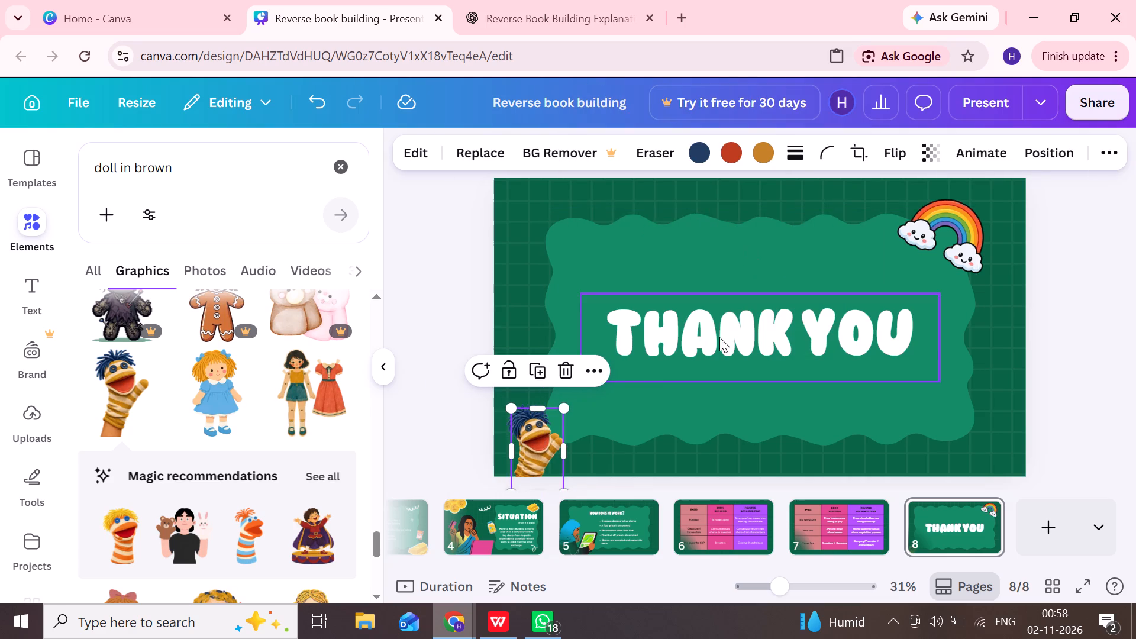
{"action": "left_click_drag", "start_coordinate": [537, 432], "coordinate": [768, 421]}
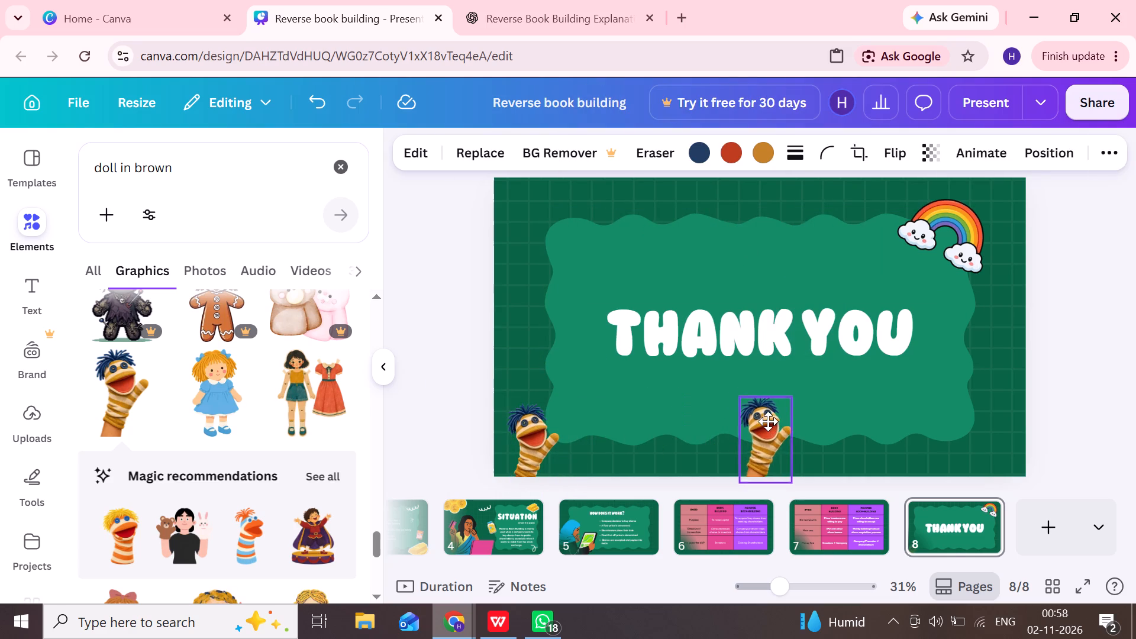
{"action": "left_click_drag", "start_coordinate": [768, 421], "coordinate": [769, 422]}
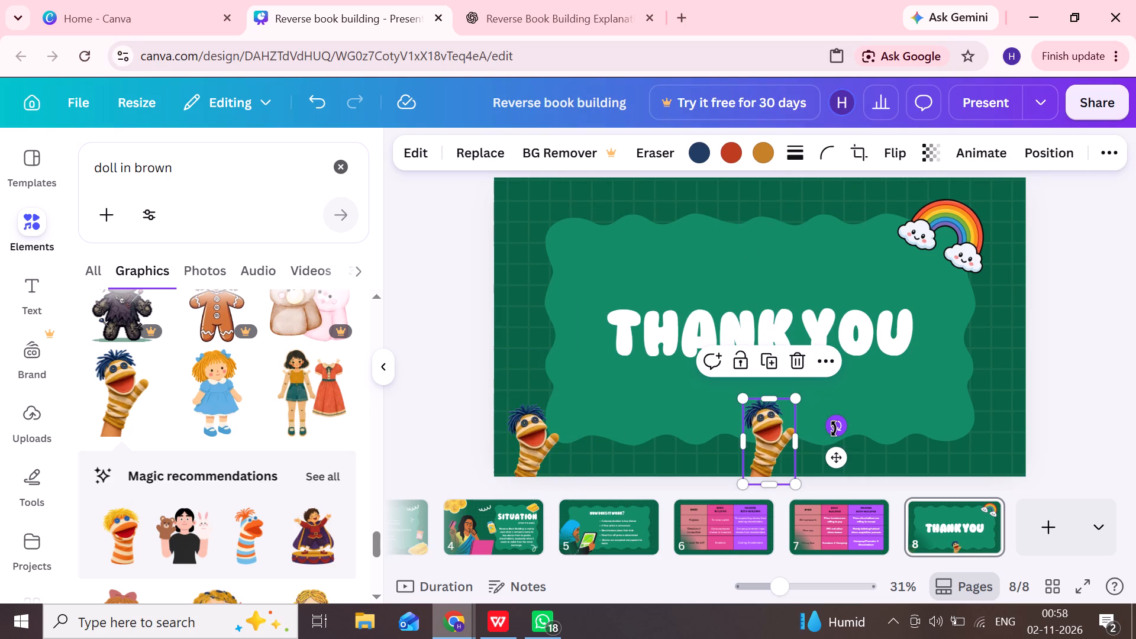
Rotate the middle sock puppet, leaving it nearly upright with a very slight counterclockwise tilt.
{"action": "left_click_drag", "start_coordinate": [834, 429], "coordinate": [693, 419]}
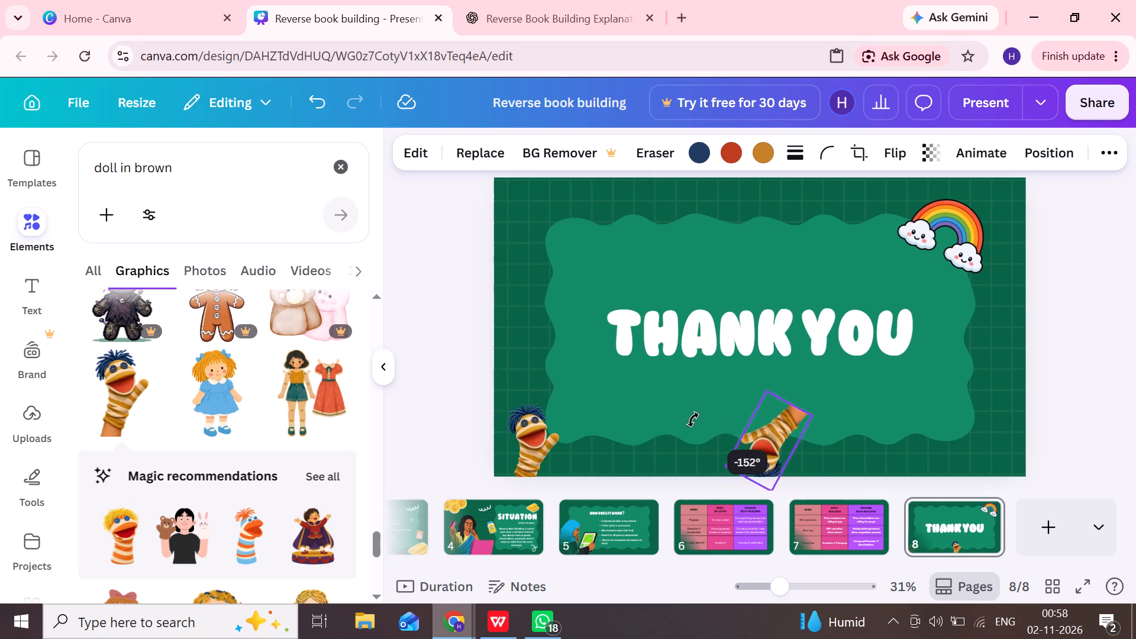
{"action": "left_click_drag", "start_coordinate": [693, 419], "coordinate": [799, 441]}
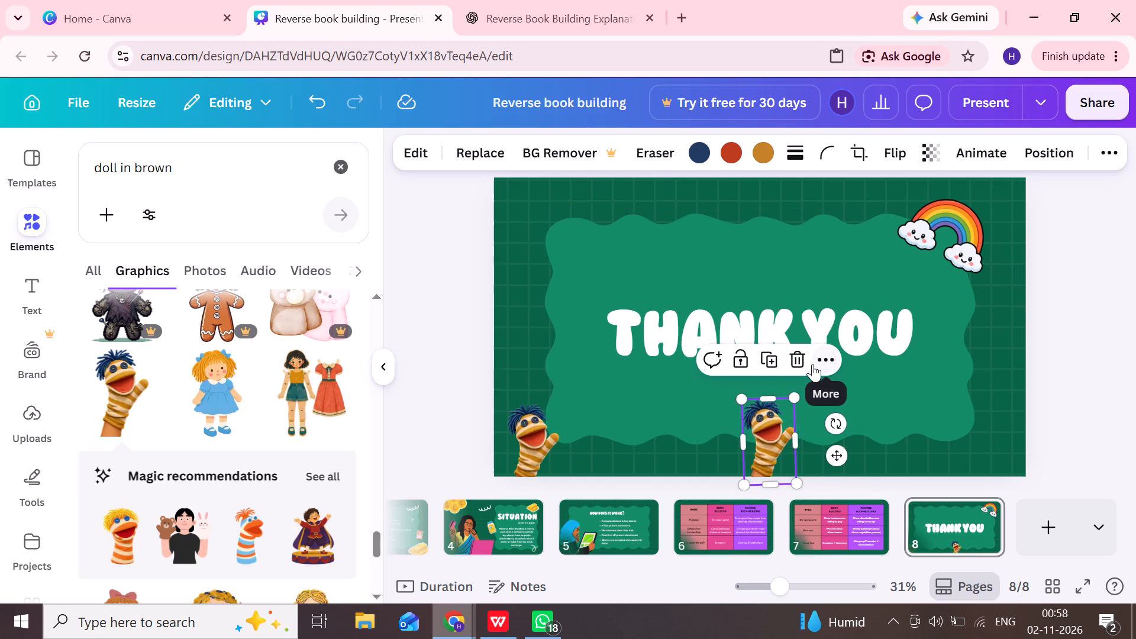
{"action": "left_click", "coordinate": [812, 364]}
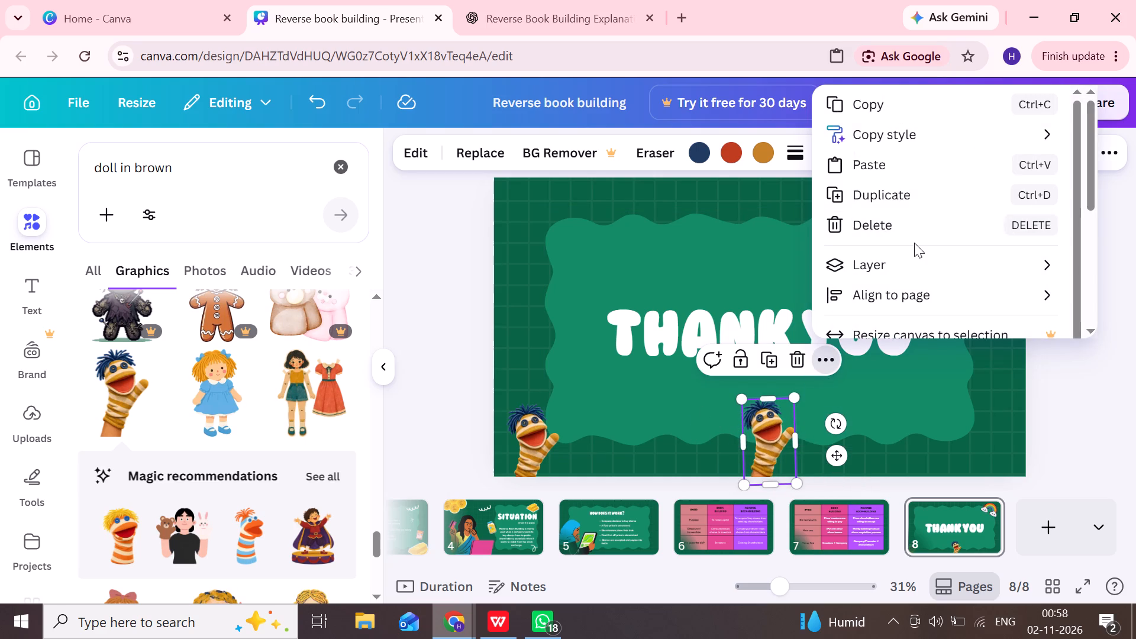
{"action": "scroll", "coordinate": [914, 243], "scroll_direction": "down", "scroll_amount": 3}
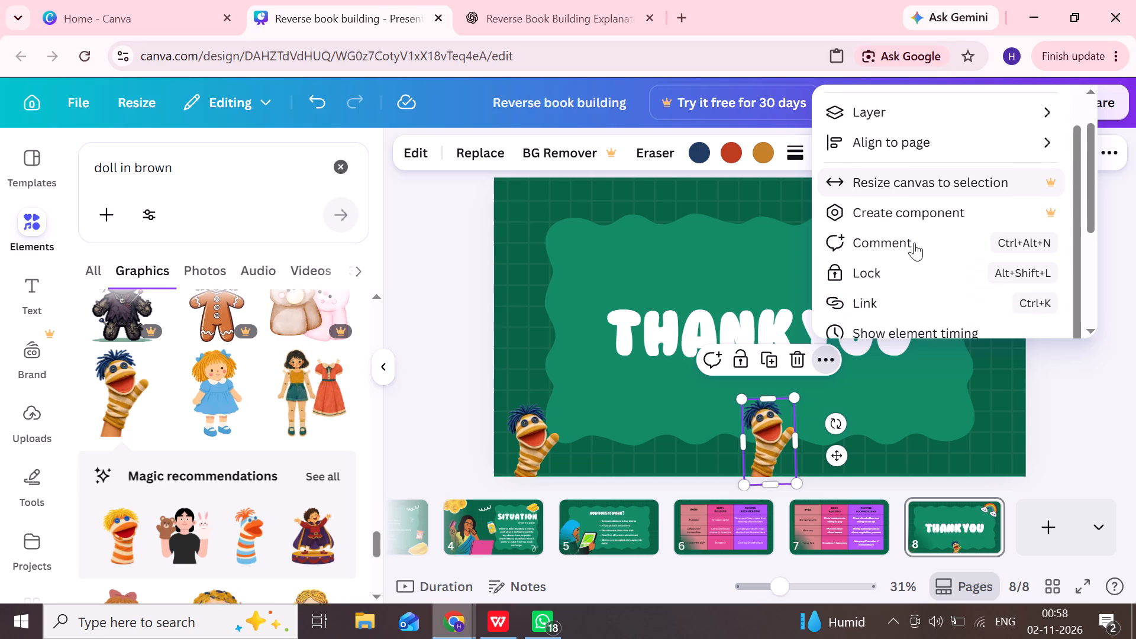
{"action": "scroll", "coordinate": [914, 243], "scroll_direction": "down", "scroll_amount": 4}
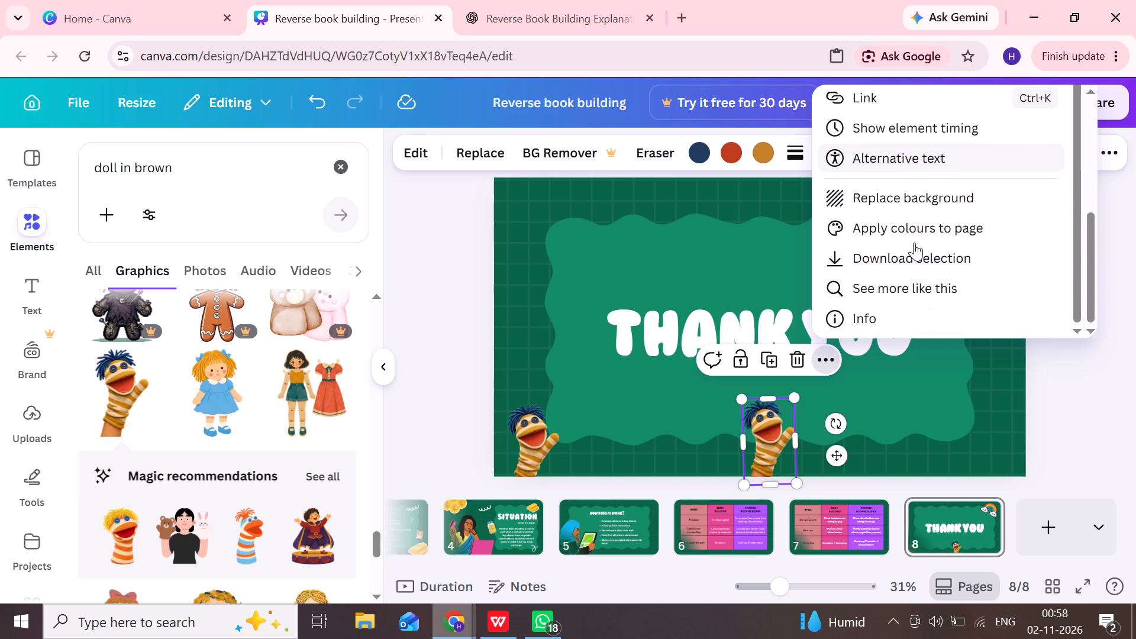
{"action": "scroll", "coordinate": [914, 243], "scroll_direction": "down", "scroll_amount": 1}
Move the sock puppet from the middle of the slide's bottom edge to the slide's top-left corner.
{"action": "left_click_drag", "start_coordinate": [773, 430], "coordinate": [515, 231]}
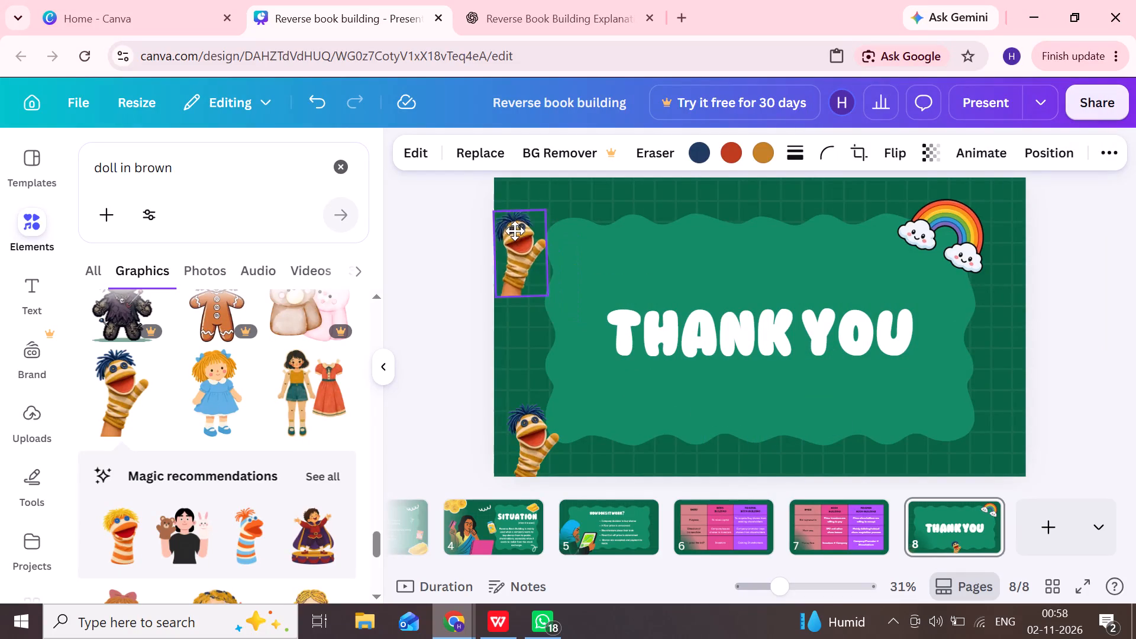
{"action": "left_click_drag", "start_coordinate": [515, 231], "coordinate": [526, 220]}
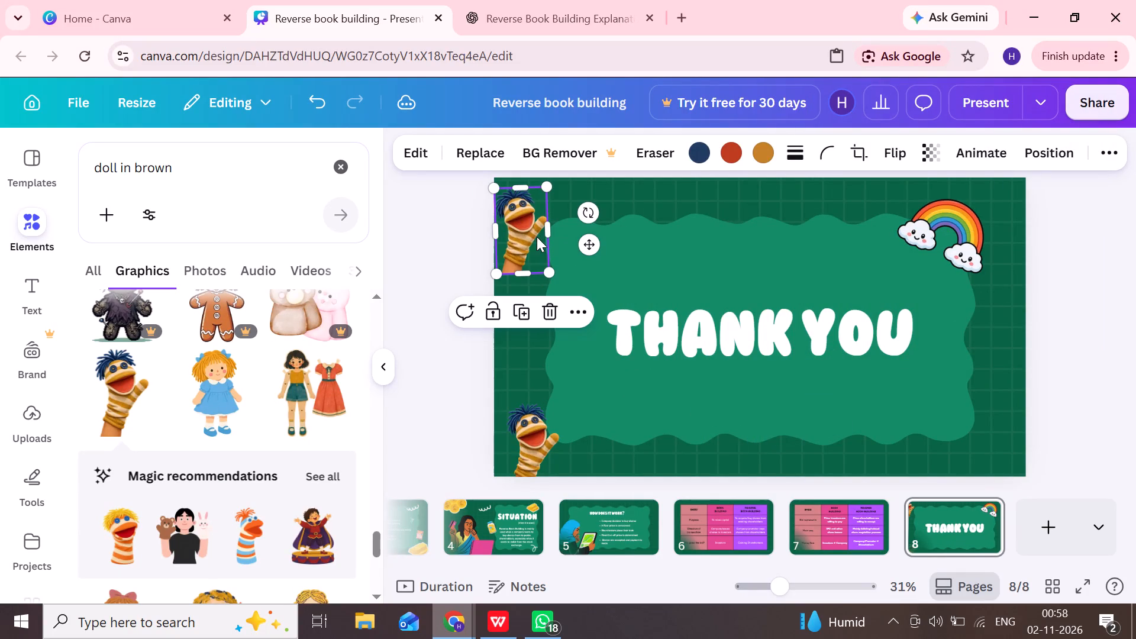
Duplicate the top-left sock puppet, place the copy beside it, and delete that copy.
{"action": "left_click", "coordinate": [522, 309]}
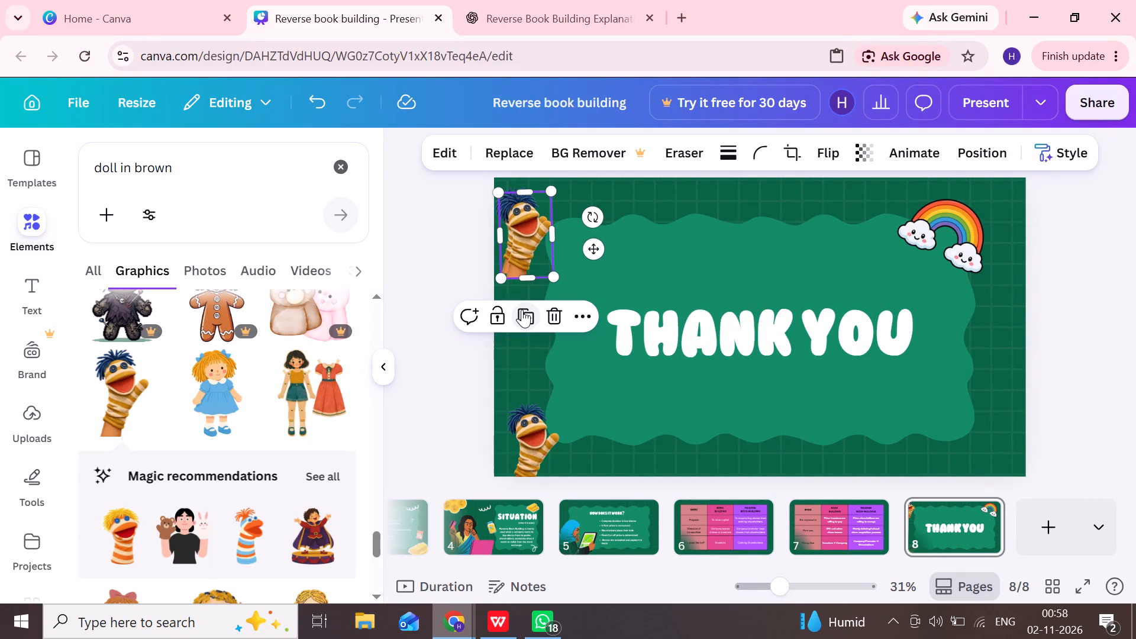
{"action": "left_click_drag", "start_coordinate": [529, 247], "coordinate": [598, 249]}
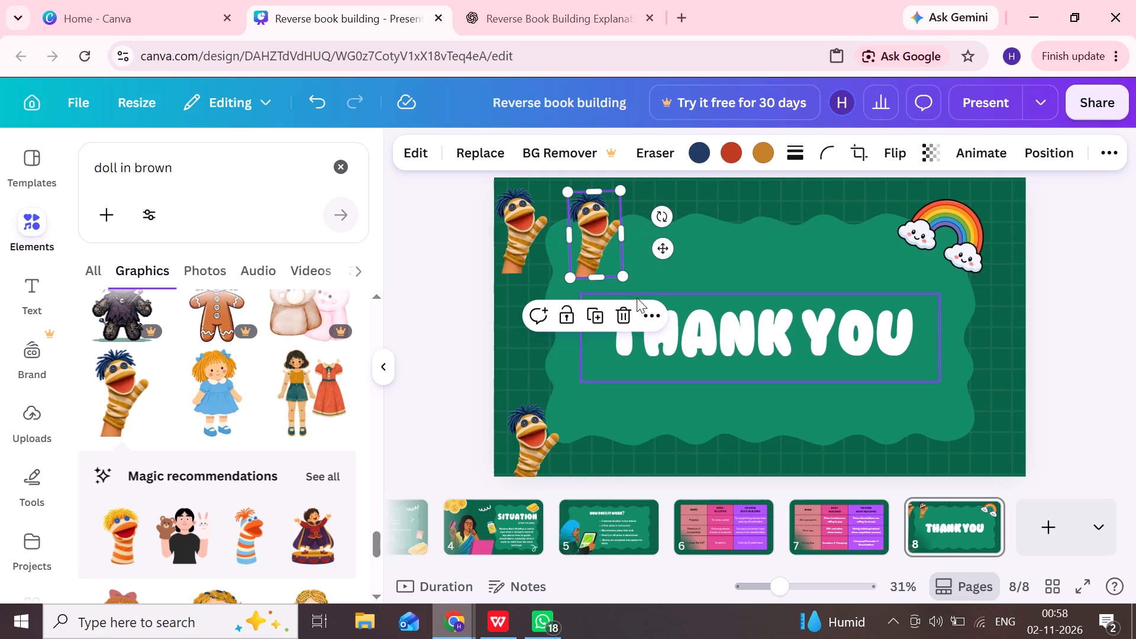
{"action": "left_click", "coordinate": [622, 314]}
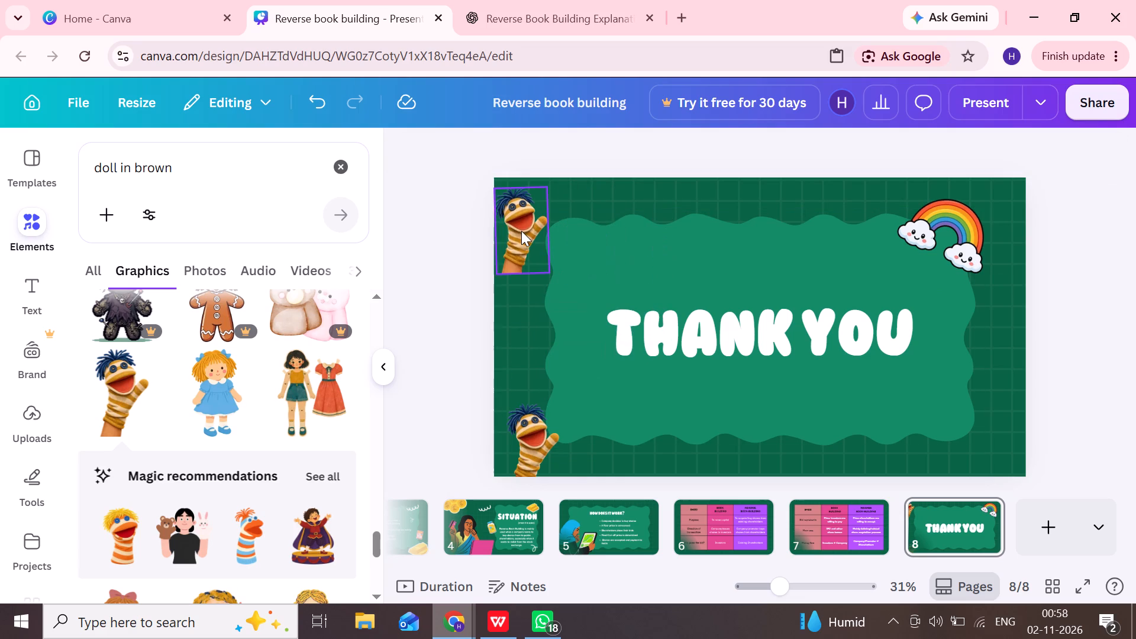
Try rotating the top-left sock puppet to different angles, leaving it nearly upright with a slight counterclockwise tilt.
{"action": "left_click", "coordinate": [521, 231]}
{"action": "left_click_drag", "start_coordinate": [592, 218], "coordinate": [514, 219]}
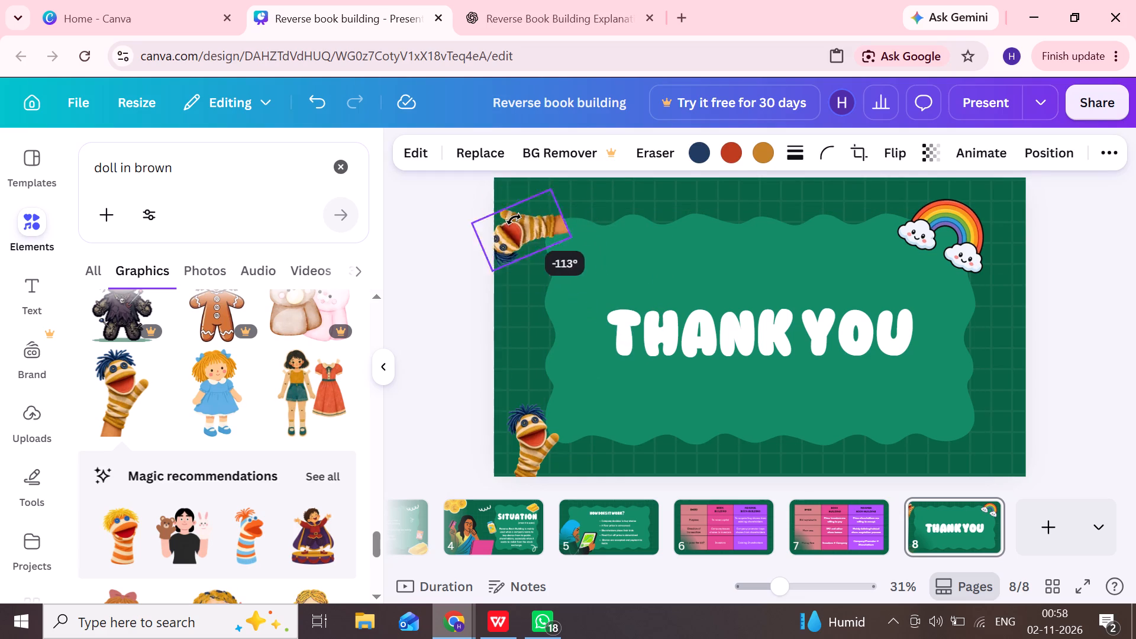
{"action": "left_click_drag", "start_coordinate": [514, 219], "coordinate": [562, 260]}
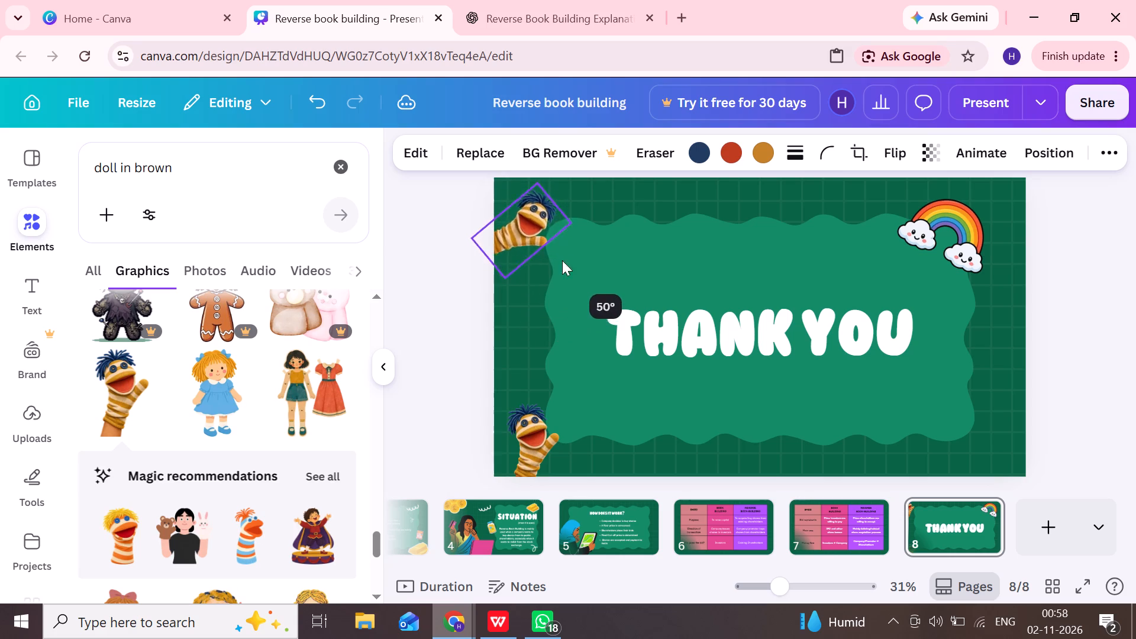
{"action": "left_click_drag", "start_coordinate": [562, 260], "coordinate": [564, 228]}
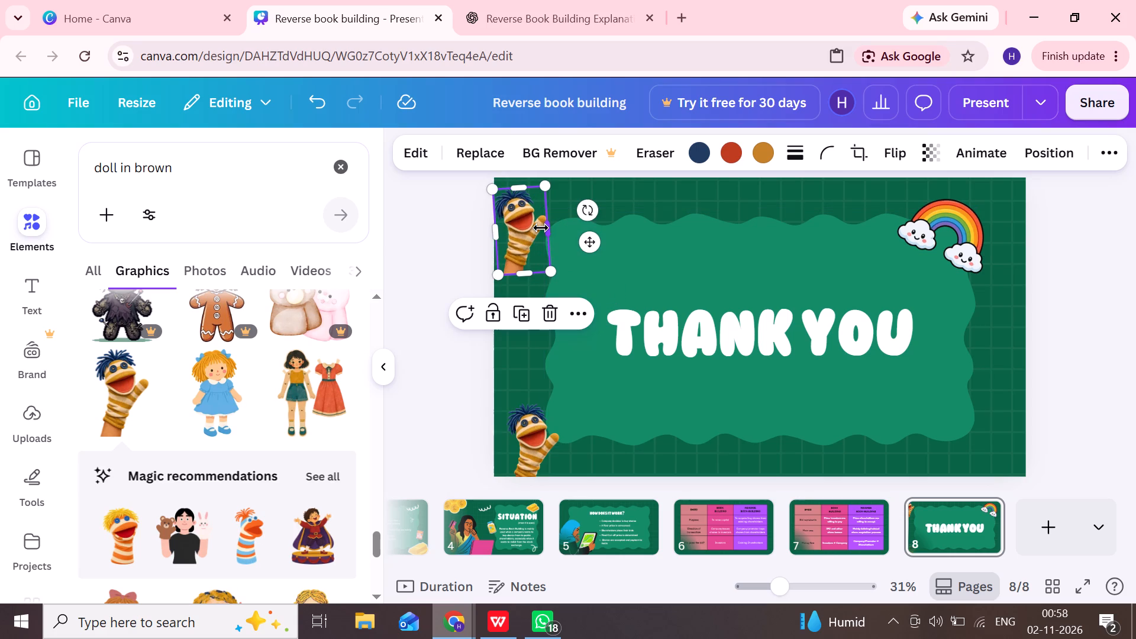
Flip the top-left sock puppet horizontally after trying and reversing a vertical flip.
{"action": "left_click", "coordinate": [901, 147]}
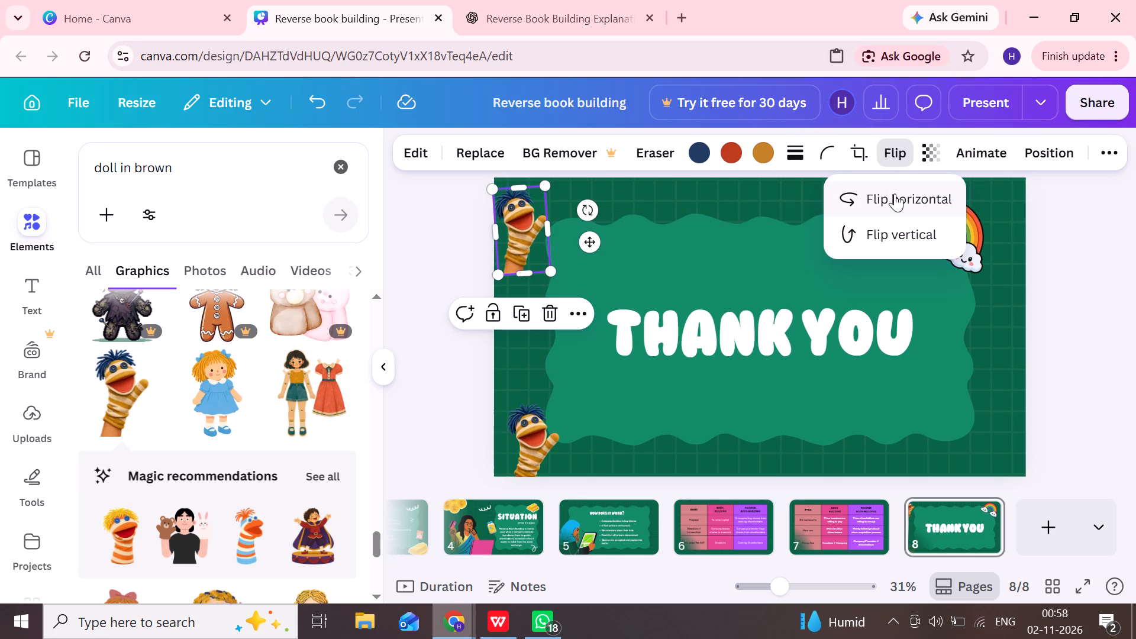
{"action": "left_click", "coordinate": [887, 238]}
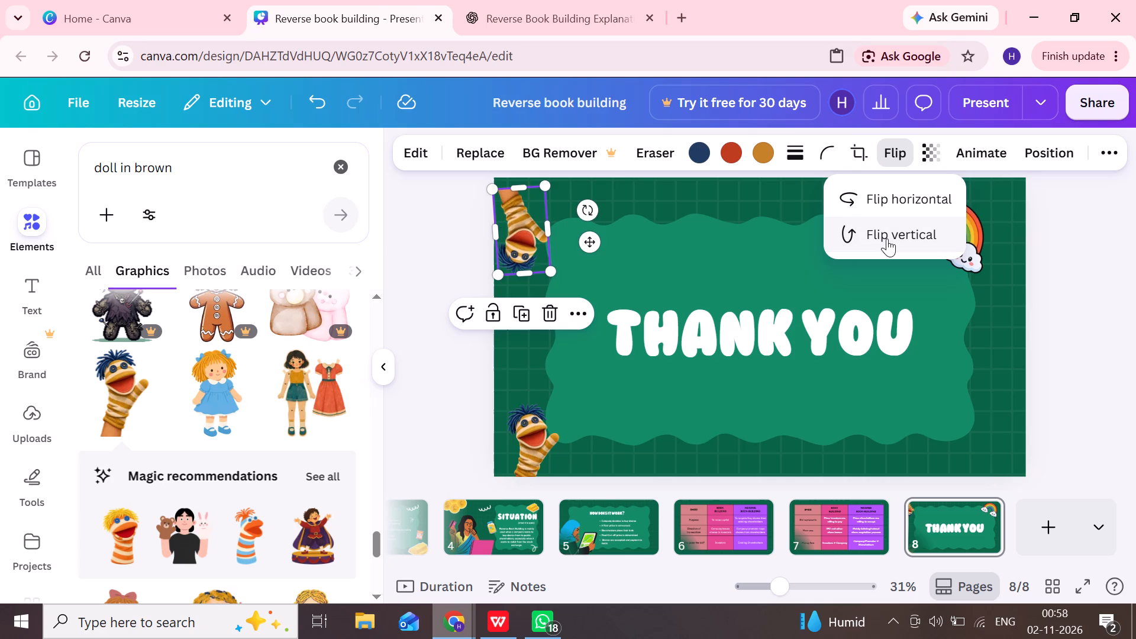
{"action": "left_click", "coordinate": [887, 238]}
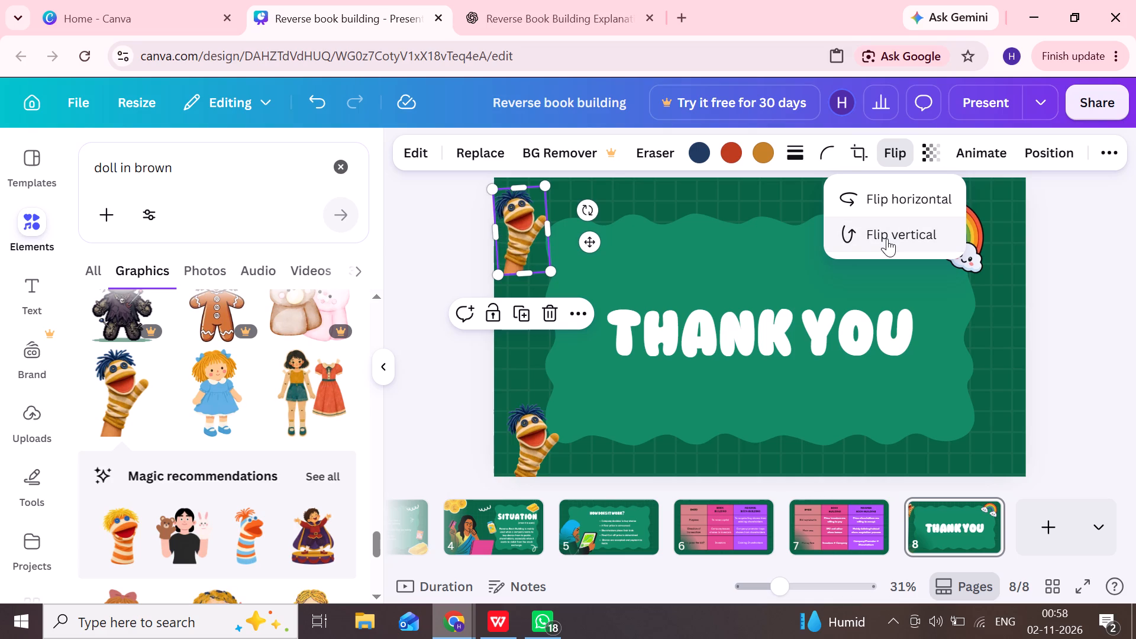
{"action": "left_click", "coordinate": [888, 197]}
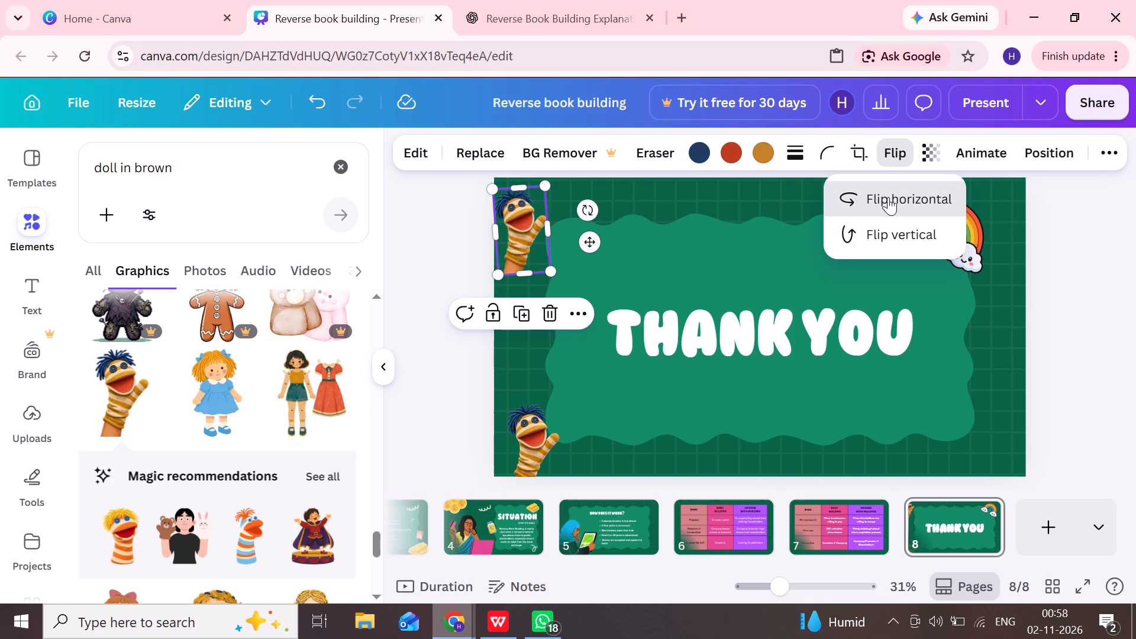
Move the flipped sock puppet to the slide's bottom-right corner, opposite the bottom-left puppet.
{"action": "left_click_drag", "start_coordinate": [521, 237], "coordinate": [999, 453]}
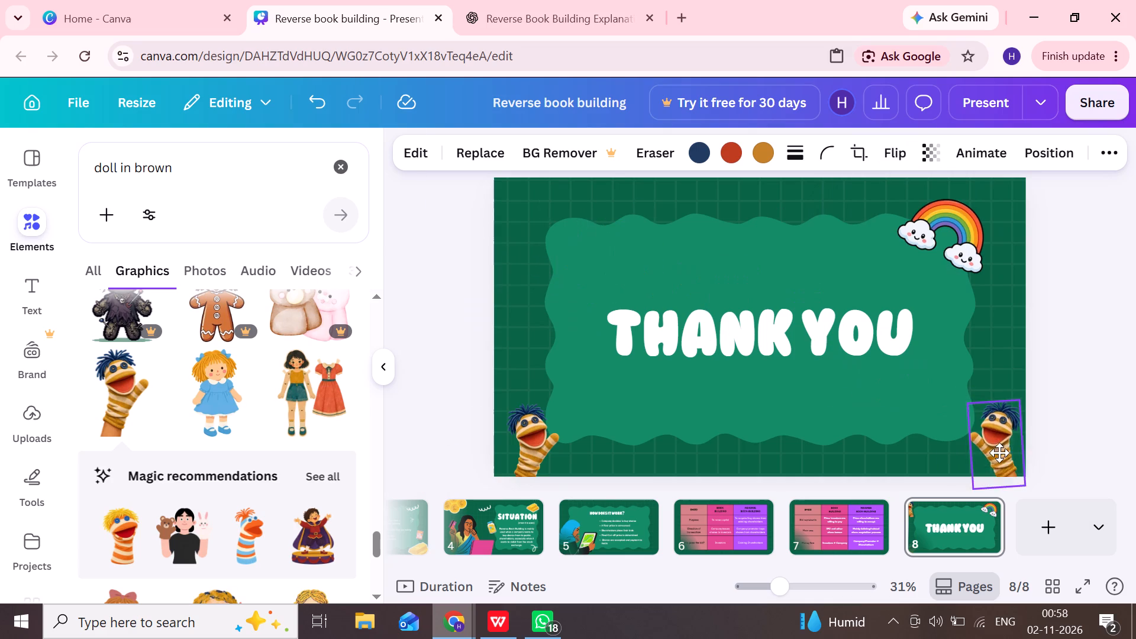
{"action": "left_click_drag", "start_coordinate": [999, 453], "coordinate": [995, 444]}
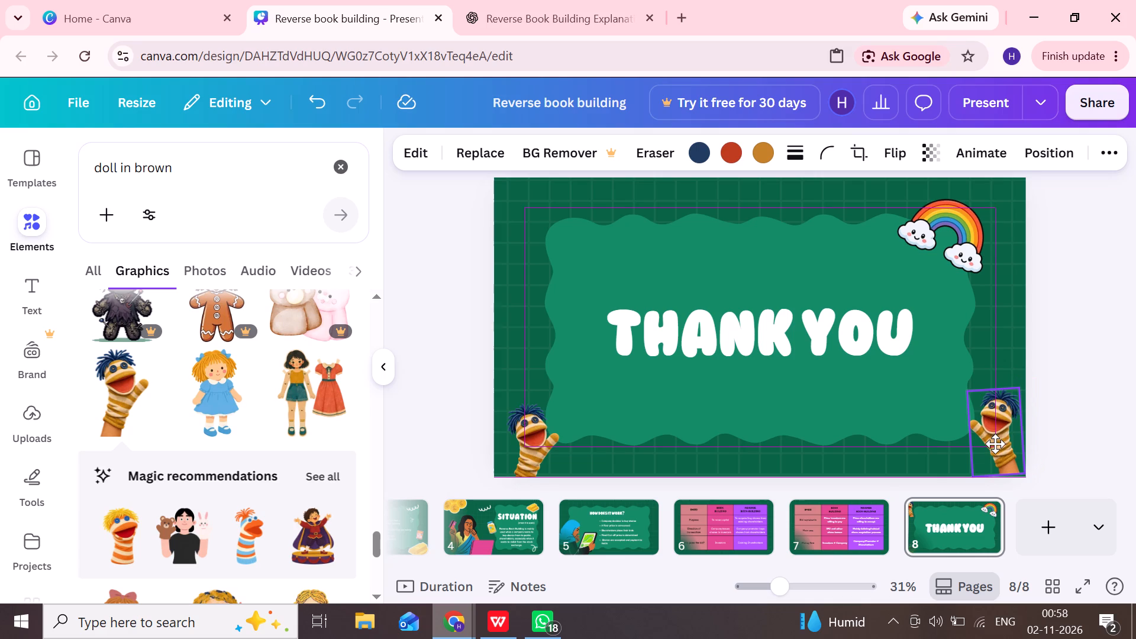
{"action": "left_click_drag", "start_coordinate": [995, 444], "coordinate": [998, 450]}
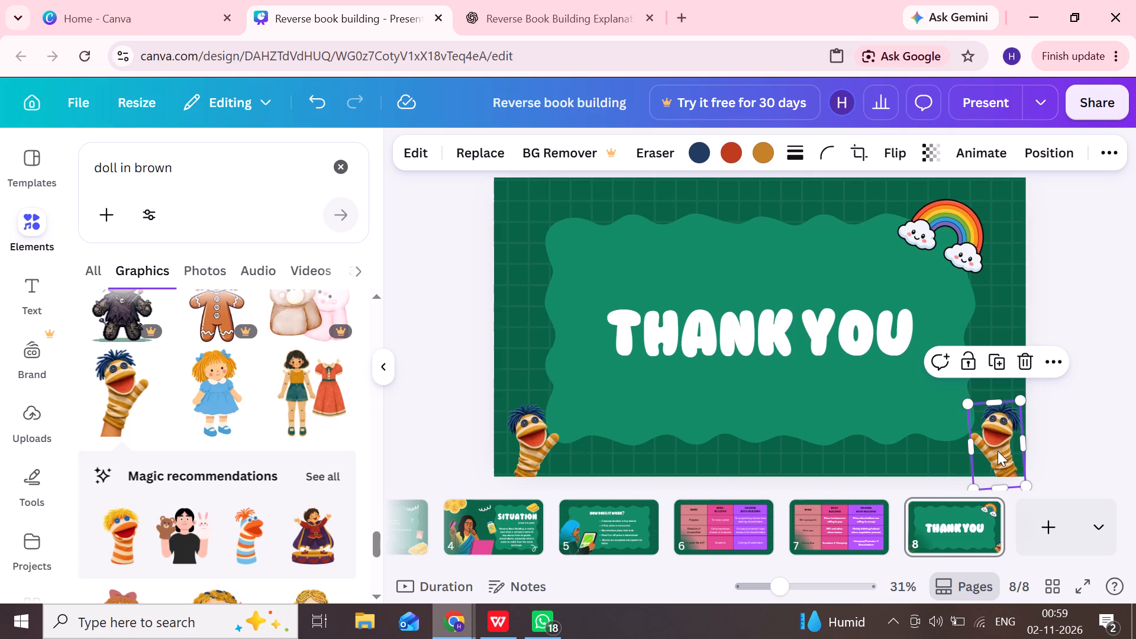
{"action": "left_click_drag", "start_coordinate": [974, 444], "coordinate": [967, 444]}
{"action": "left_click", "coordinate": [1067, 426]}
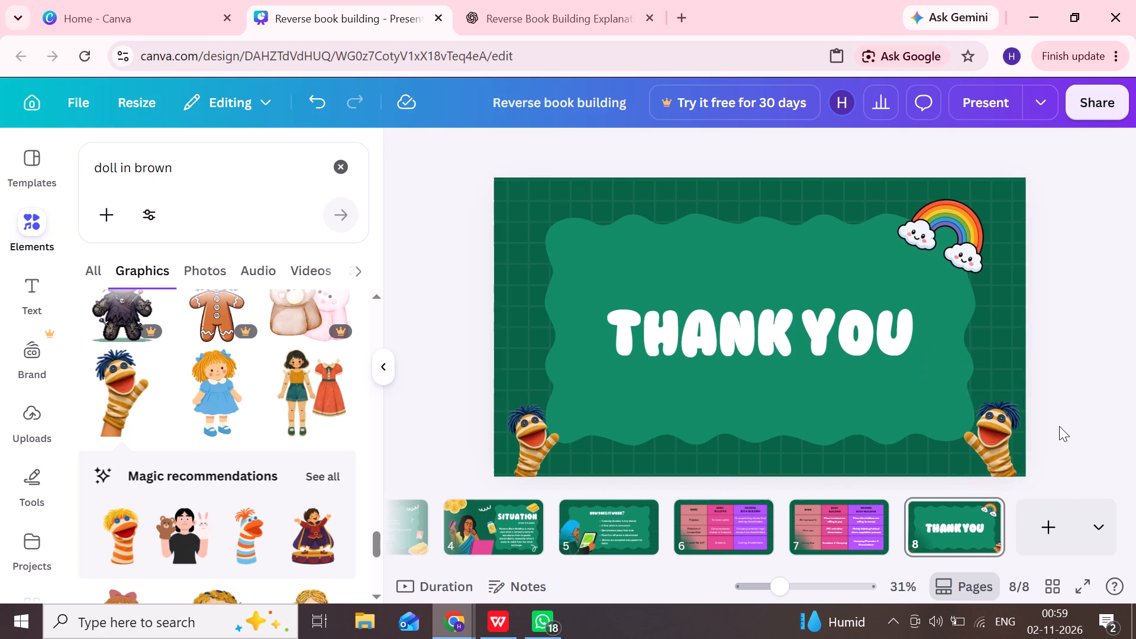
Delete the tilted sock puppet in the slide's bottom-right corner.
{"action": "left_click_drag", "start_coordinate": [986, 449], "coordinate": [991, 446]}
{"action": "left_click", "coordinate": [1024, 369]}
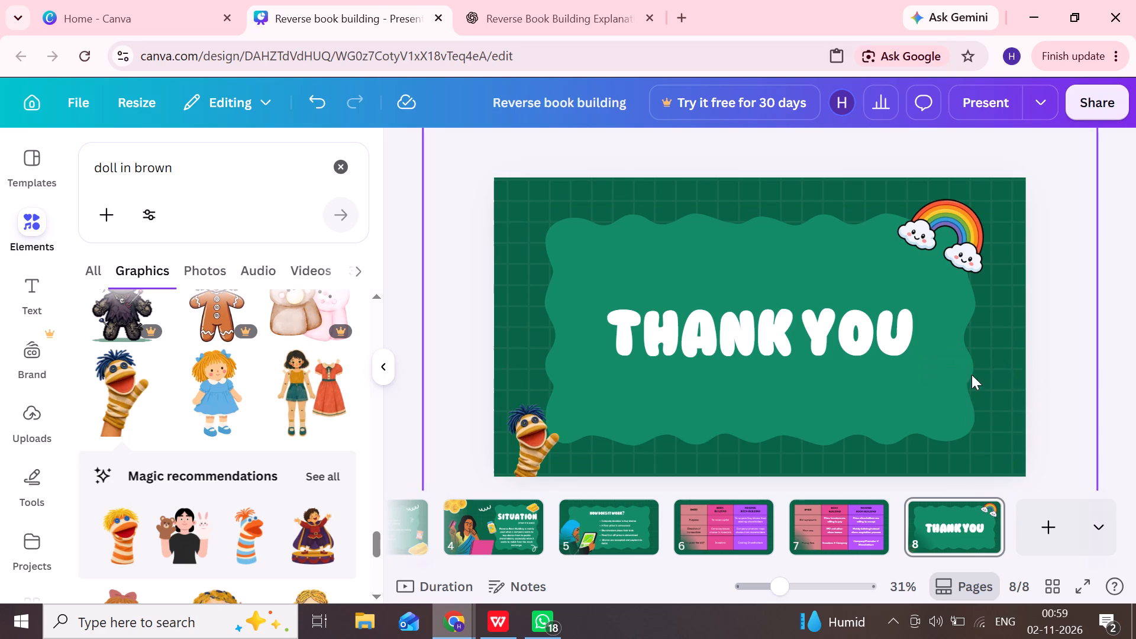
Duplicate the upright sock puppet in the bottom-left corner and place the copy right of centre along the slide's bottom edge.
{"action": "left_click", "coordinate": [512, 455]}
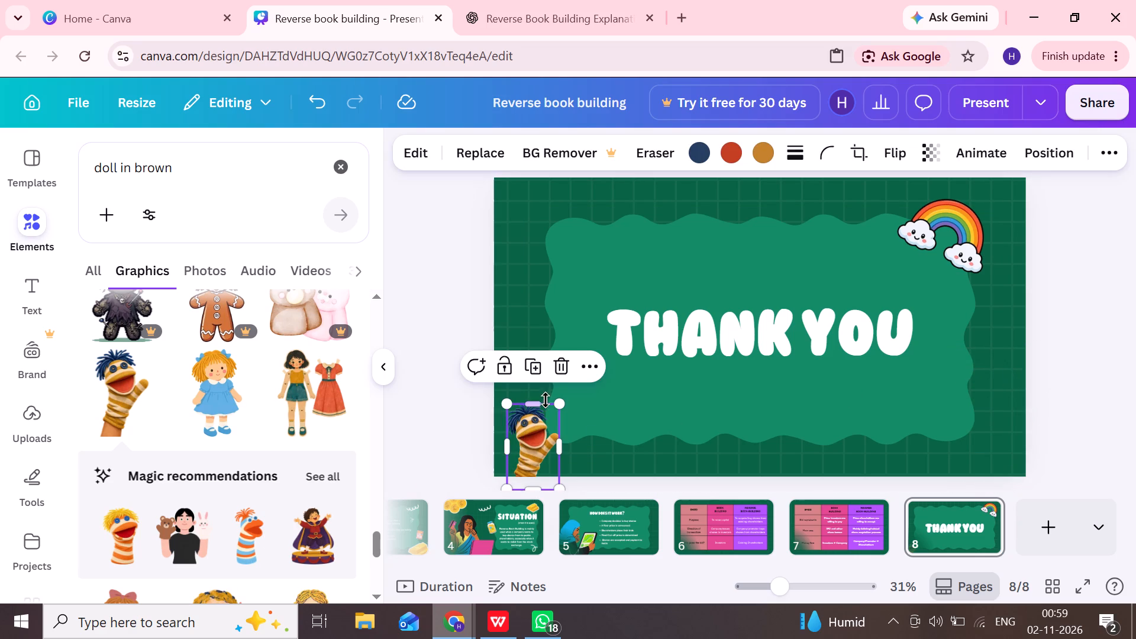
{"action": "left_click", "coordinate": [538, 367]}
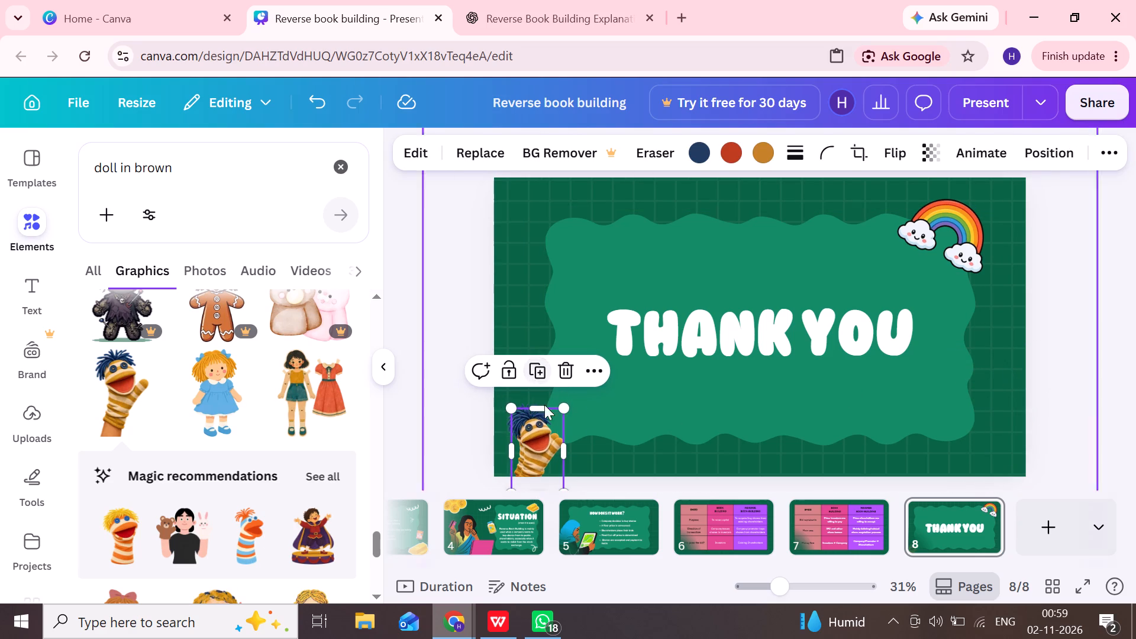
{"action": "left_click_drag", "start_coordinate": [539, 438], "coordinate": [859, 423]}
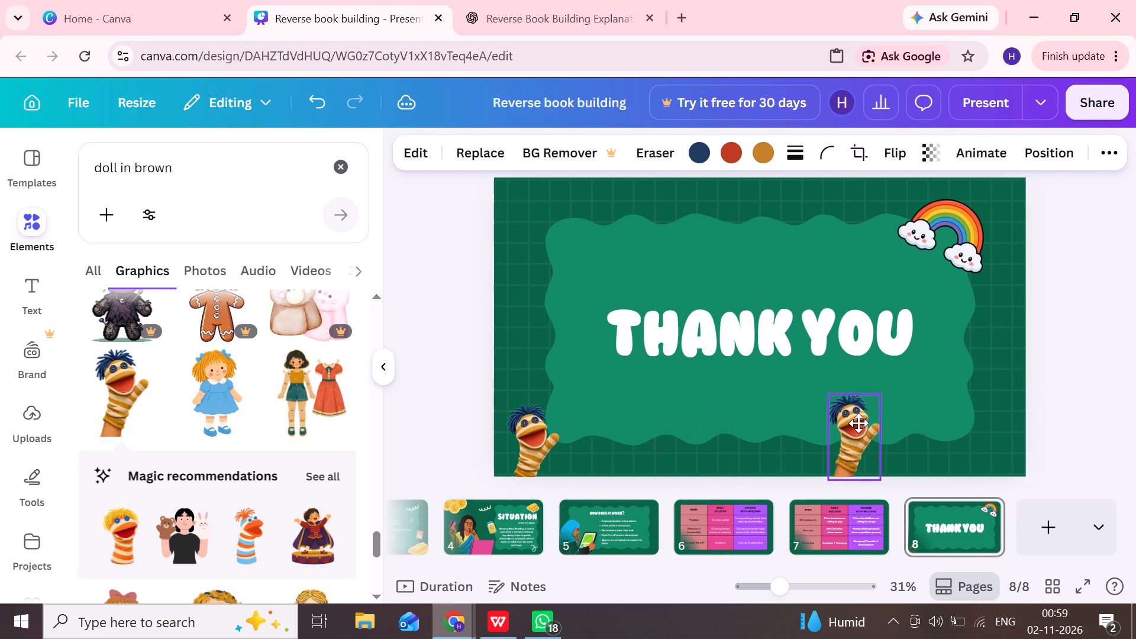
{"action": "left_click_drag", "start_coordinate": [859, 423], "coordinate": [861, 421]}
{"action": "left_click_drag", "start_coordinate": [873, 417], "coordinate": [895, 417]}
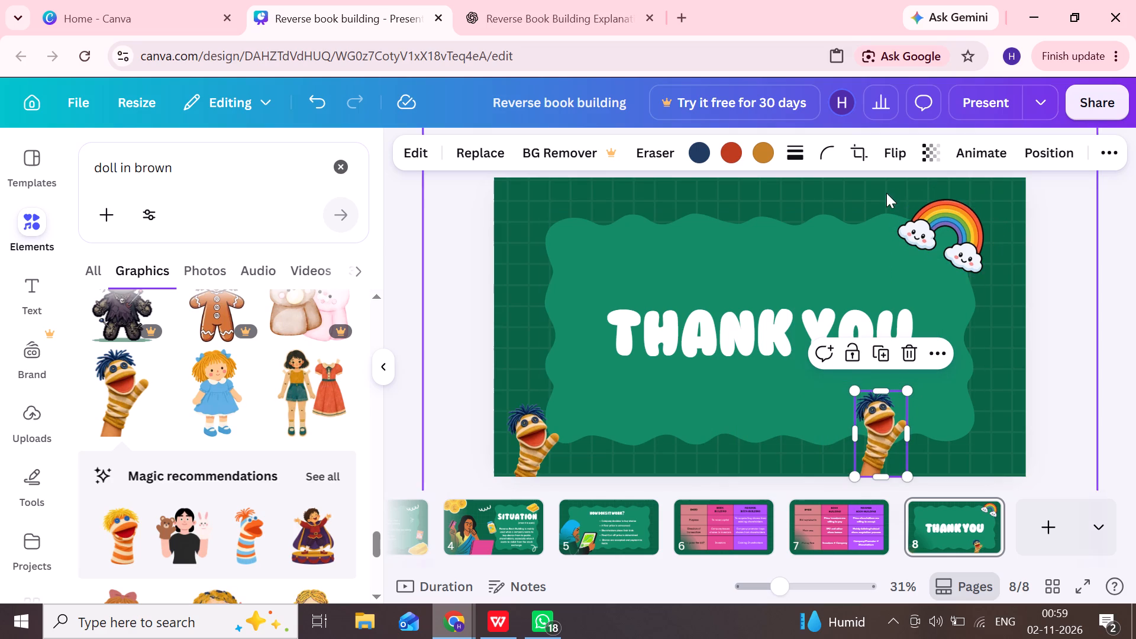
Flip the copied sock puppet horizontally and place it in the slide's bottom-right corner, level with the bottom-left puppet.
{"action": "left_click", "coordinate": [897, 159]}
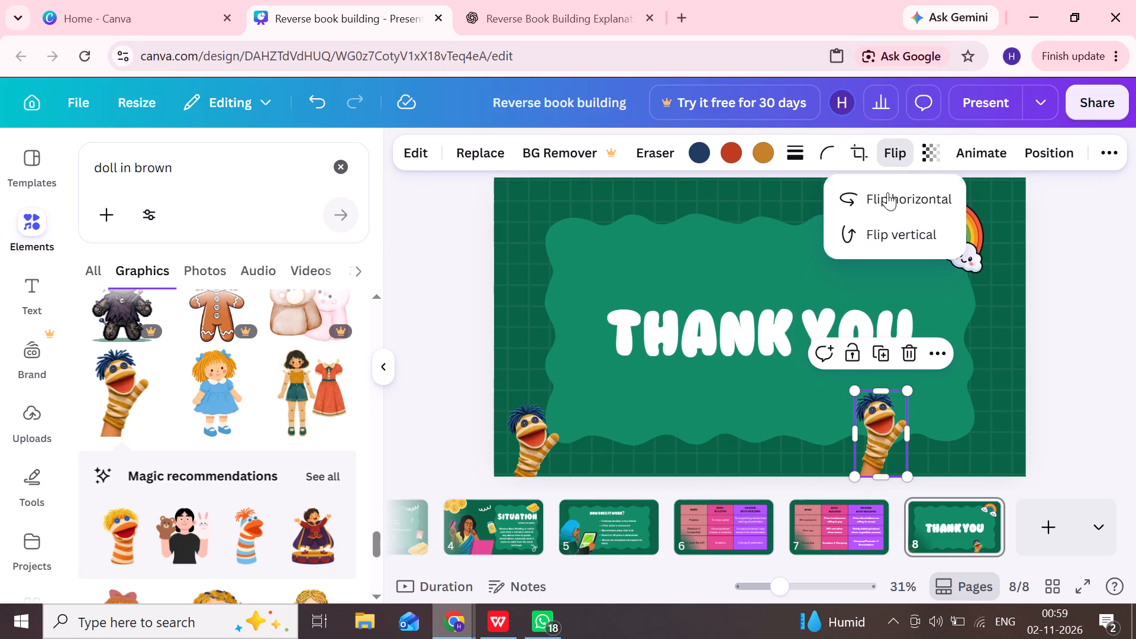
{"action": "left_click", "coordinate": [882, 192]}
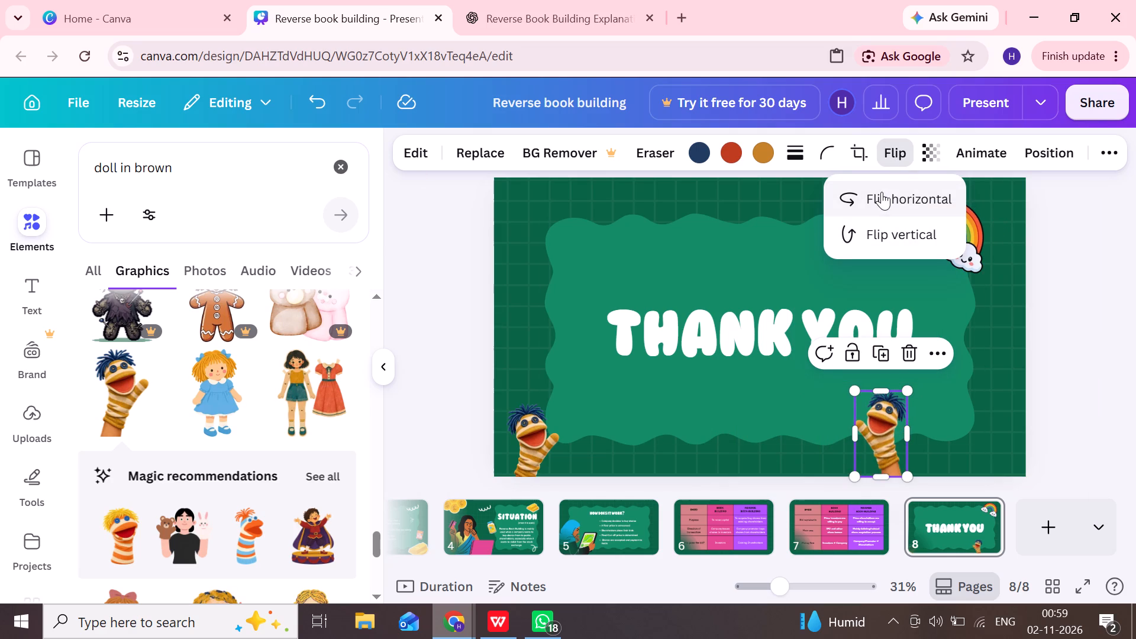
{"action": "left_click_drag", "start_coordinate": [885, 444], "coordinate": [951, 463]}
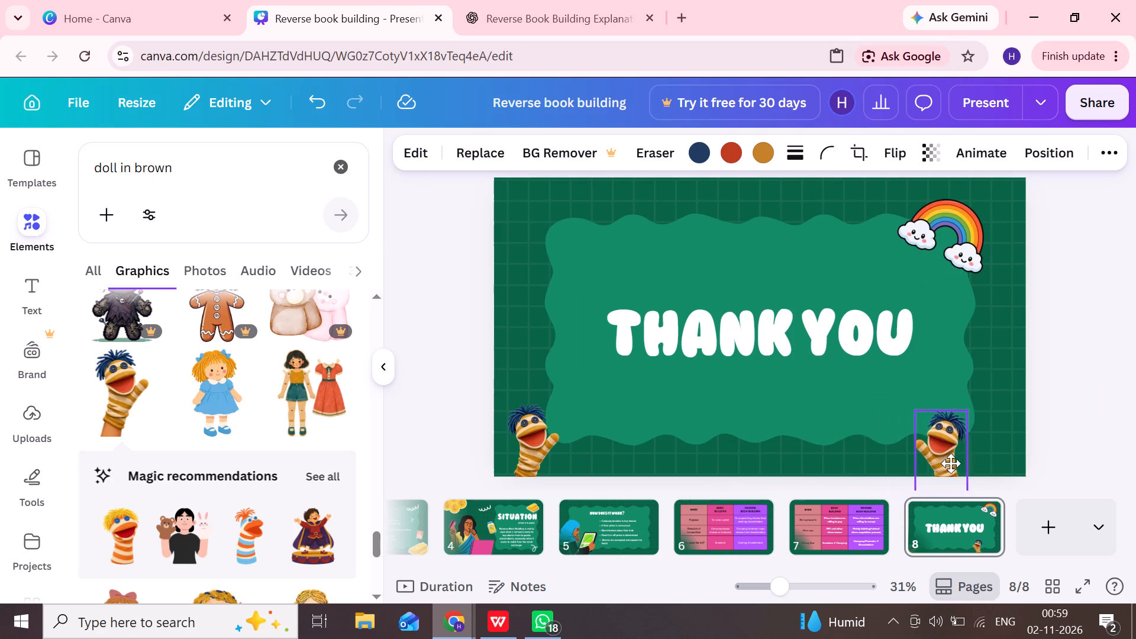
{"action": "left_click_drag", "start_coordinate": [951, 463], "coordinate": [993, 459]}
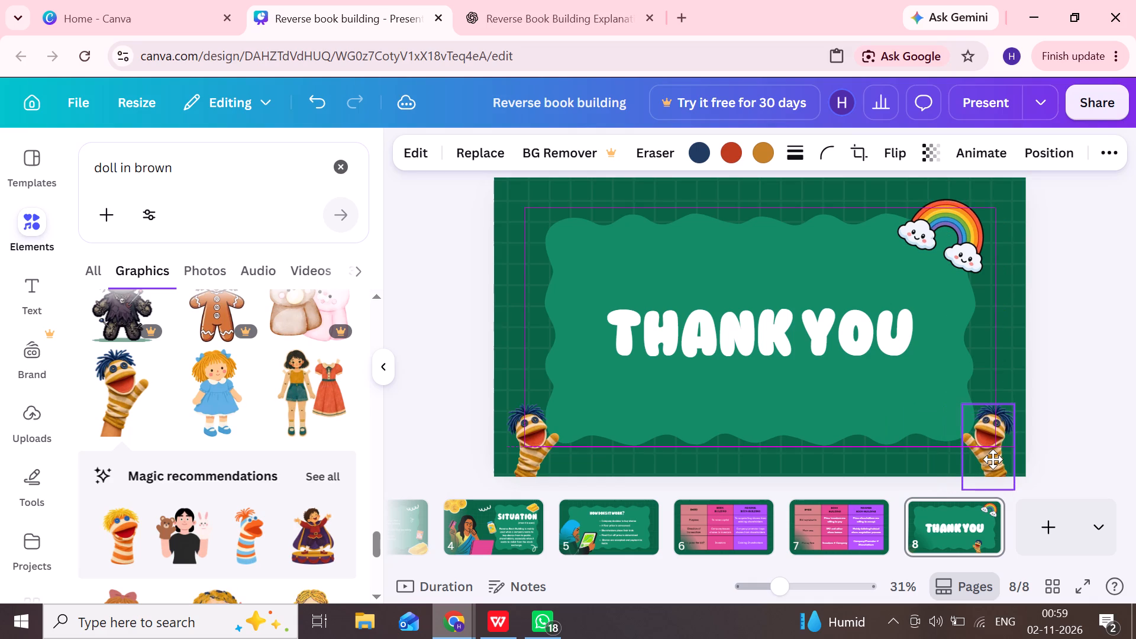
{"action": "left_click_drag", "start_coordinate": [993, 459], "coordinate": [993, 459]}
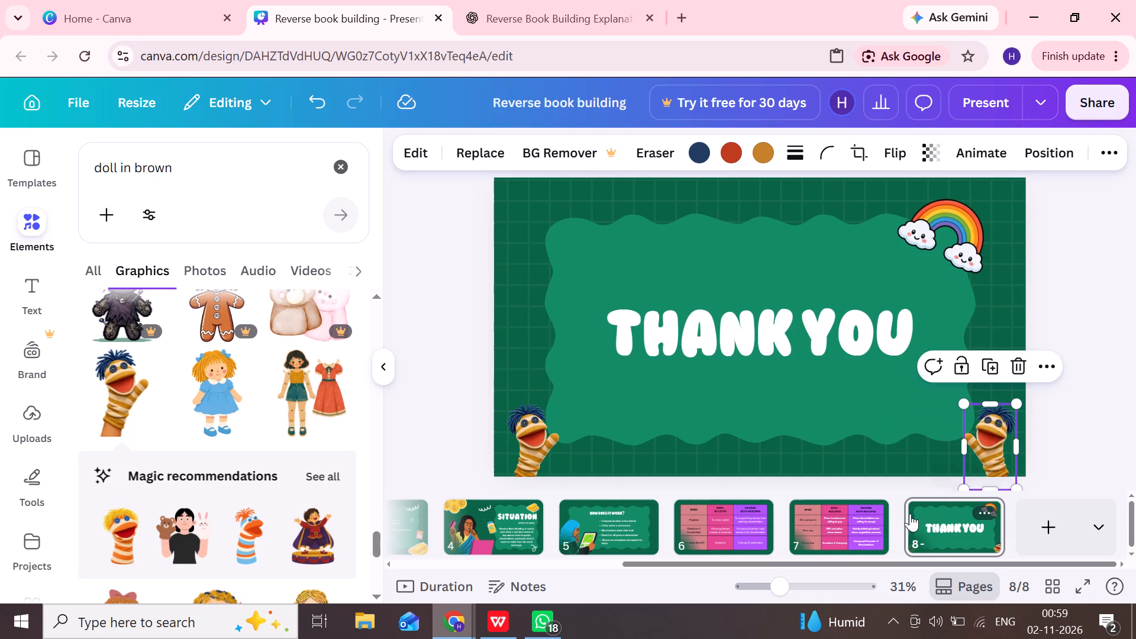
{"action": "left_click", "coordinate": [1037, 440]}
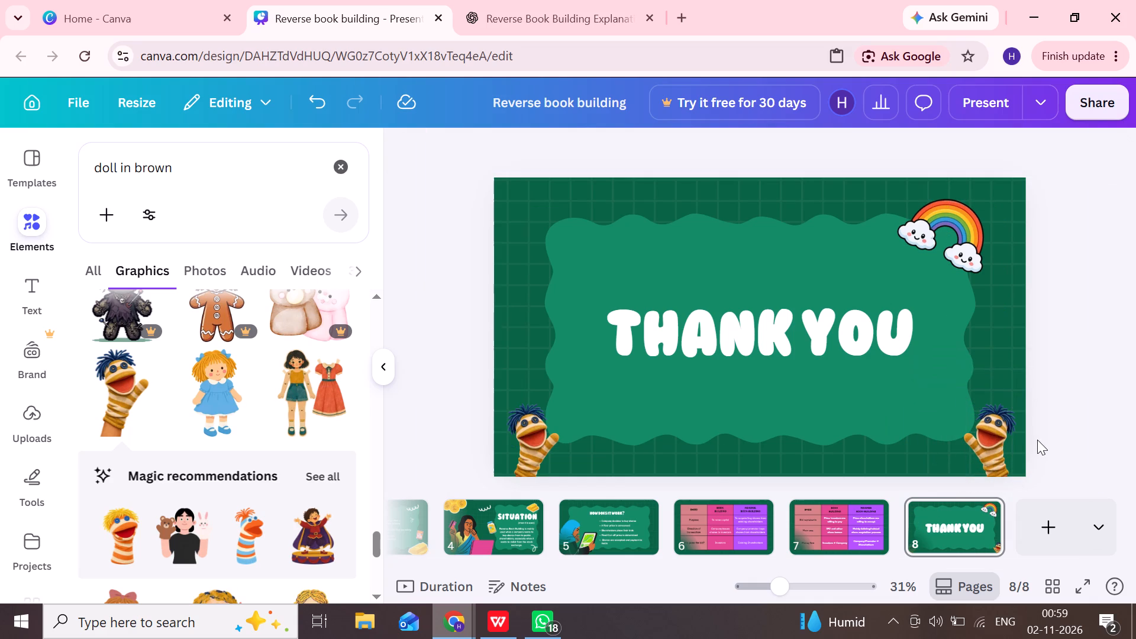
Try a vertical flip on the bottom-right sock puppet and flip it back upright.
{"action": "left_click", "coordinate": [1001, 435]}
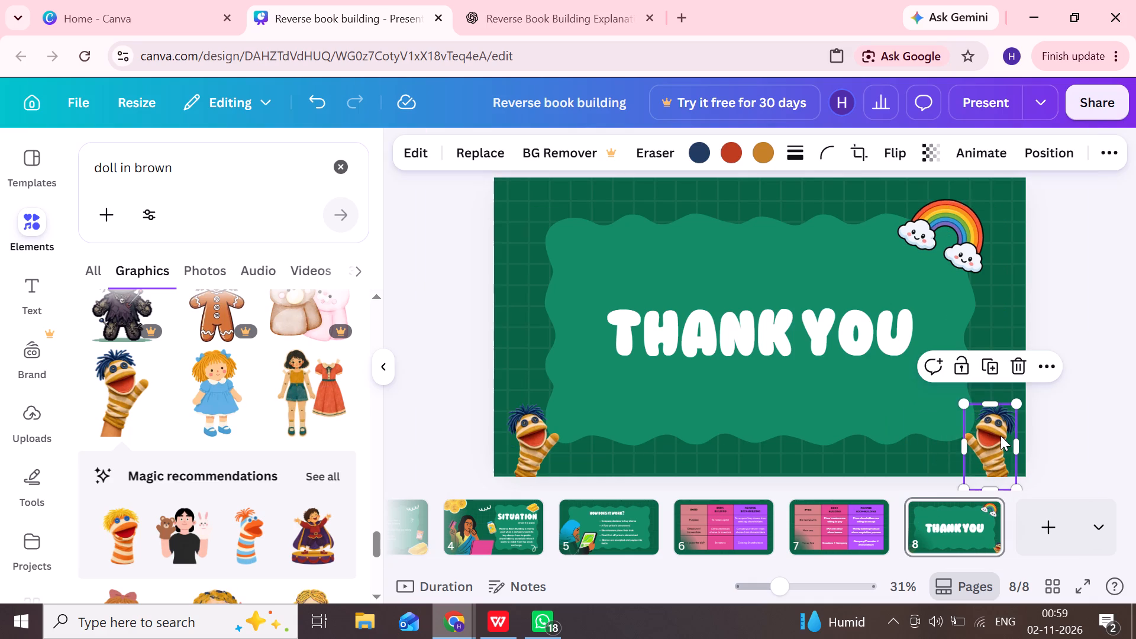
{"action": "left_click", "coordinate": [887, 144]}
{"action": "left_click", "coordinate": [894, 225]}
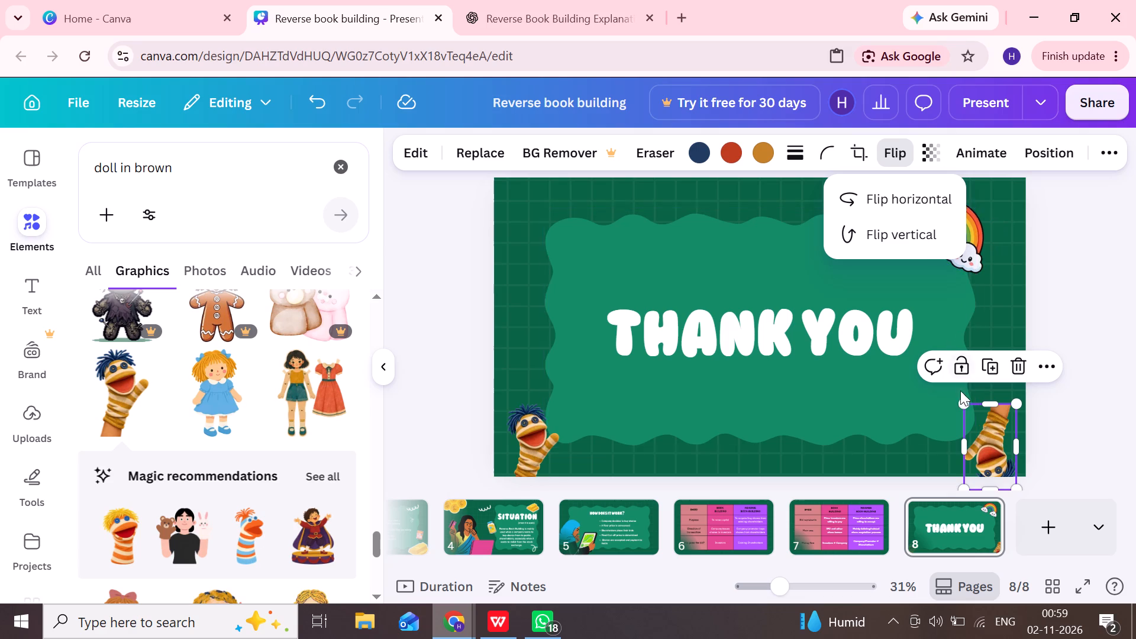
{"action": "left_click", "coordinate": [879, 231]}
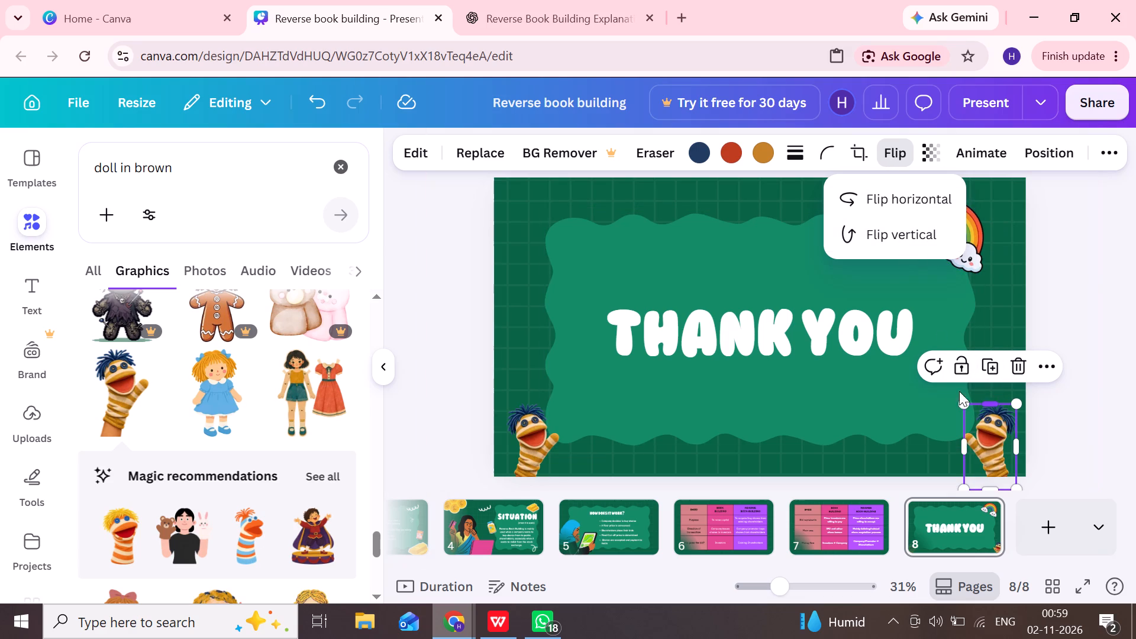
Flip the bottom-right sock puppet horizontally so its raised hand points toward the slide's right edge.
{"action": "left_click", "coordinate": [889, 196]}
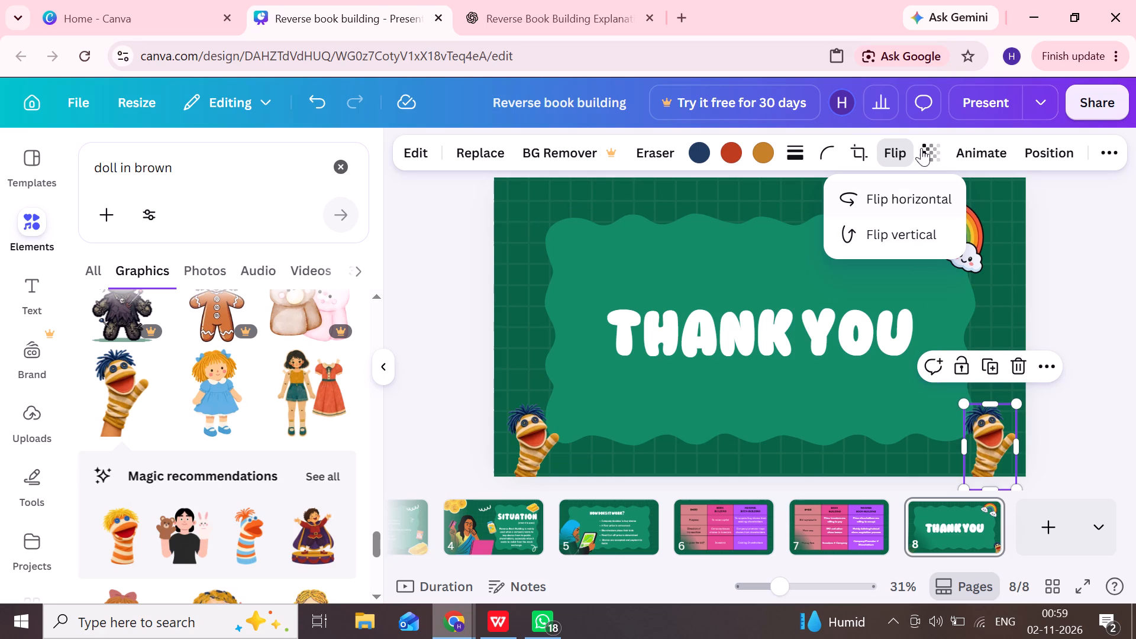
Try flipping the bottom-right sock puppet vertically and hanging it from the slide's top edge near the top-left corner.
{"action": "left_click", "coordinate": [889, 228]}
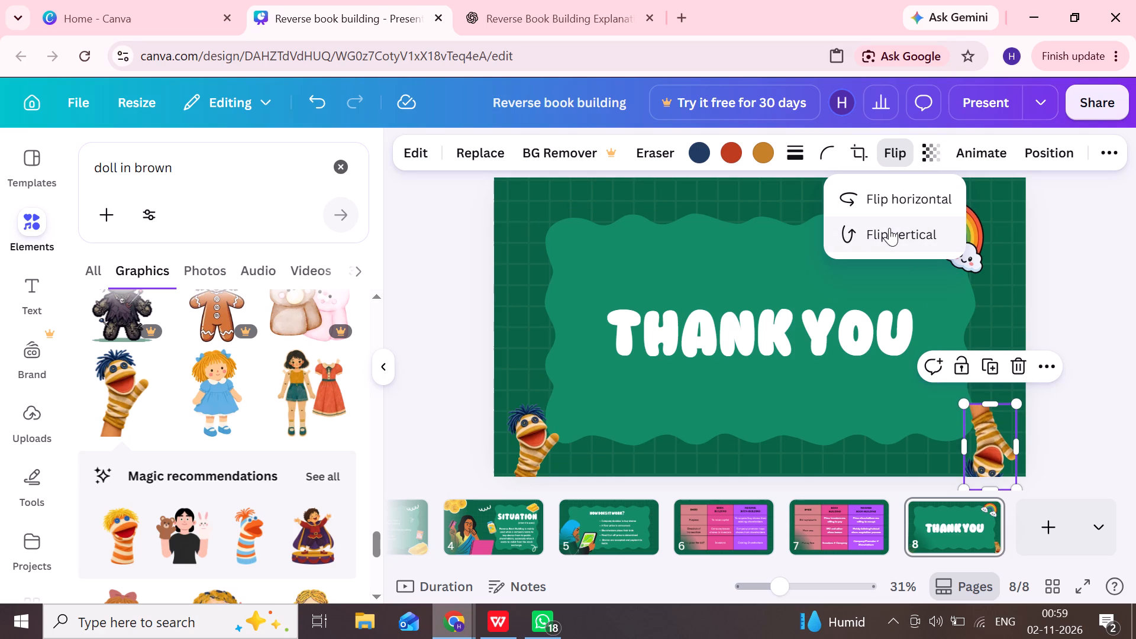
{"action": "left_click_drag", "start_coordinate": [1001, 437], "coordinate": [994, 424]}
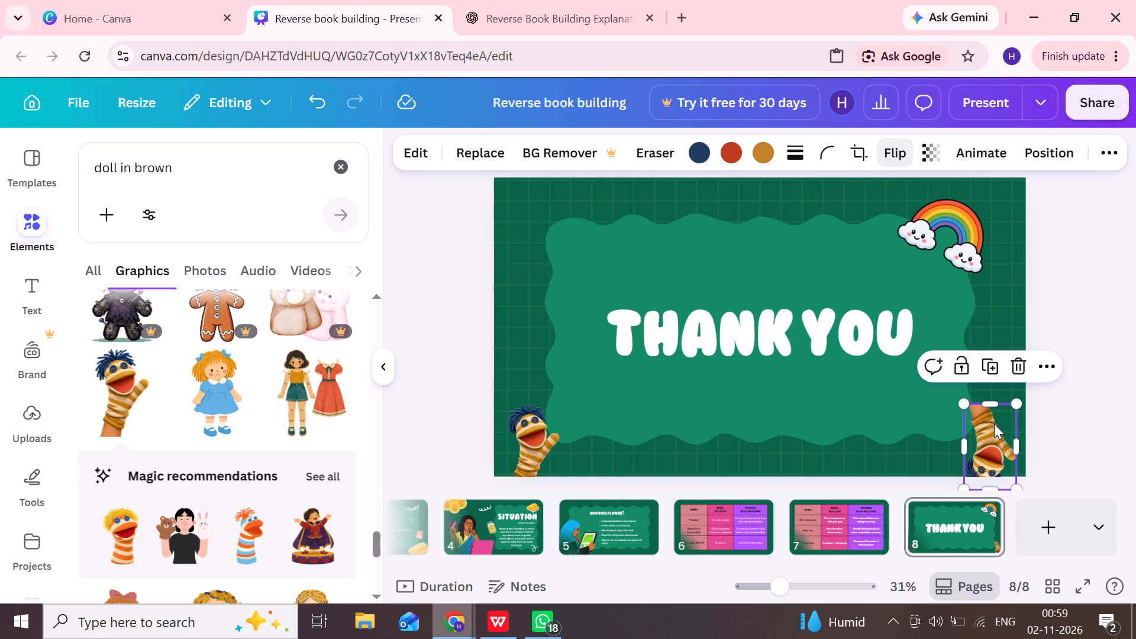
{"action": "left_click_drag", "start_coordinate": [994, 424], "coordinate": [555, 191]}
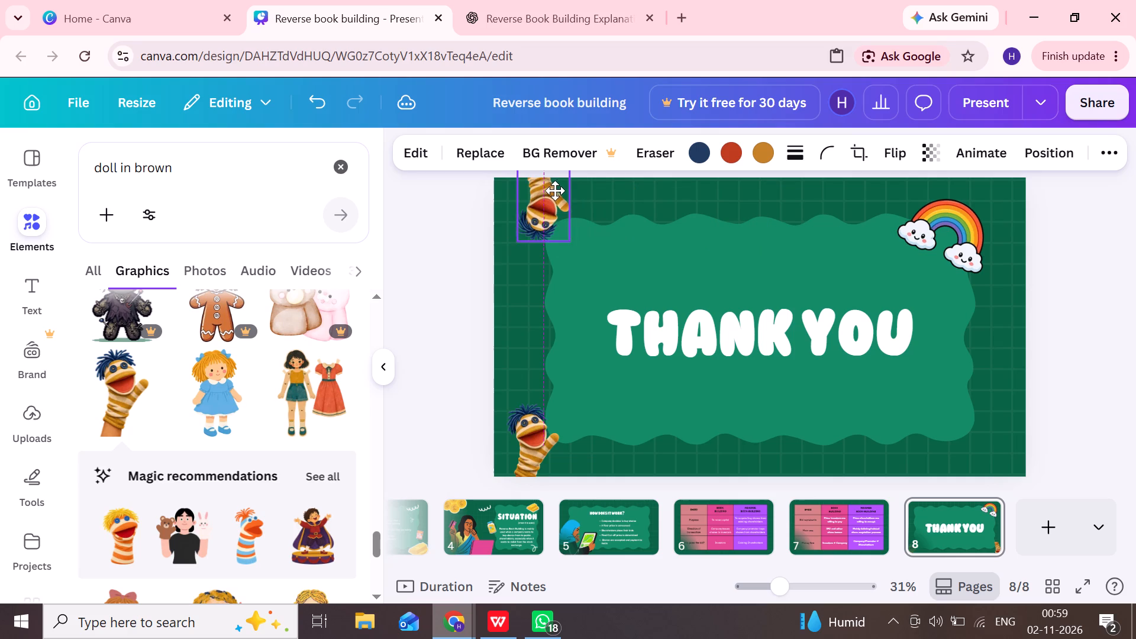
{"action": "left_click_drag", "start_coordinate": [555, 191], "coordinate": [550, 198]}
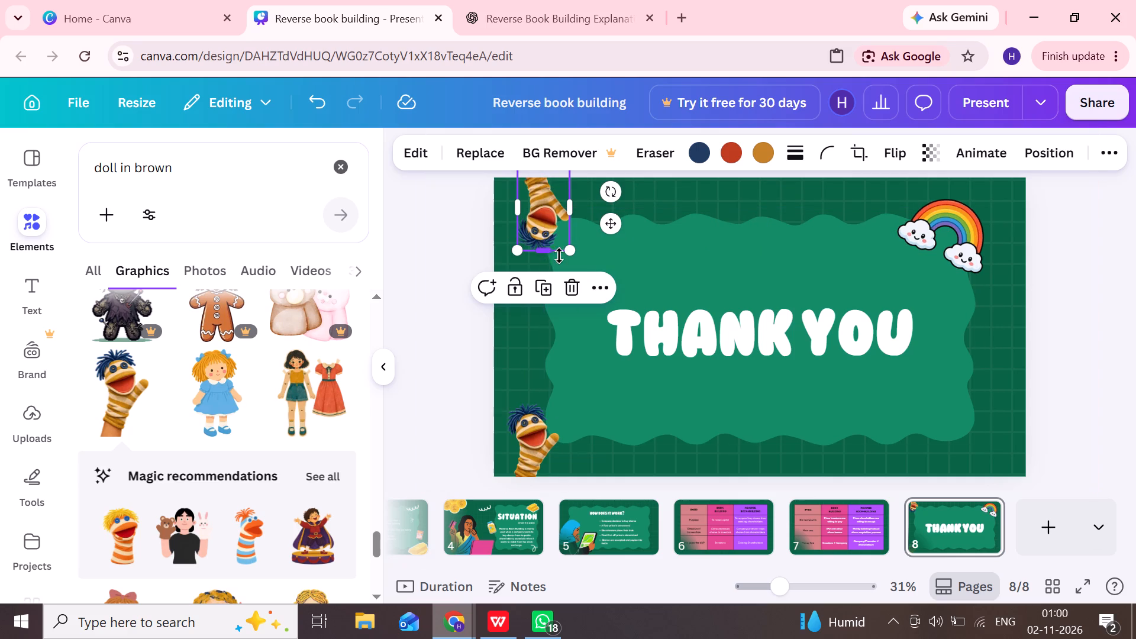
Delete the upside-down sock puppet at the slide's top edge.
{"action": "left_click", "coordinate": [567, 289]}
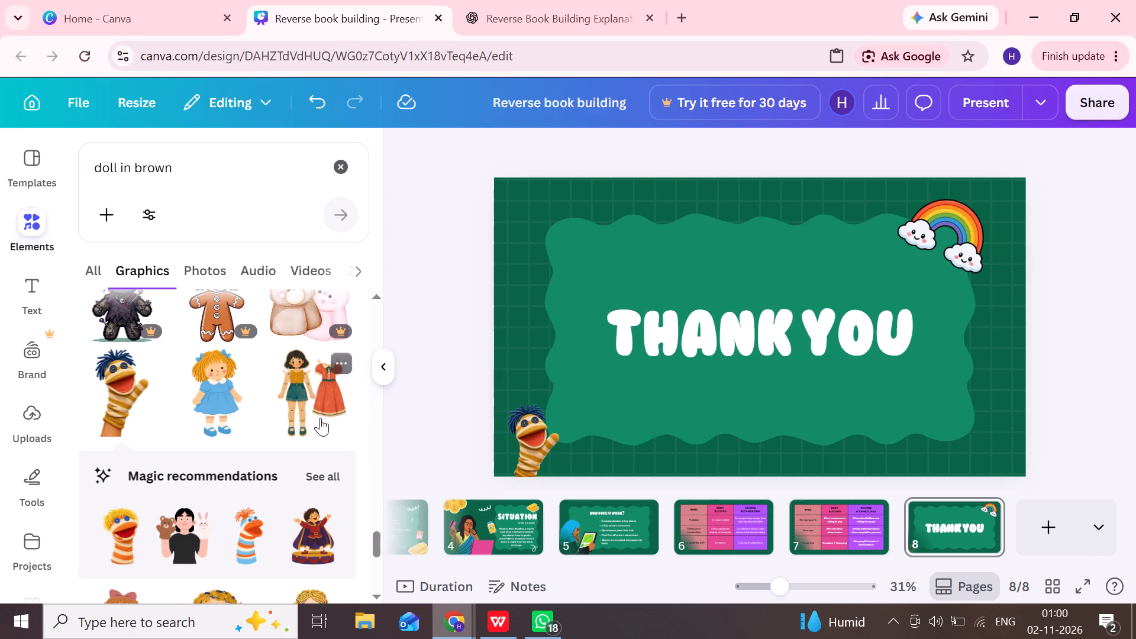
Find the brown smiling gingerbread man further down the "doll in brown" graphics and add it to the Thank You slide.
{"action": "scroll", "coordinate": [320, 418], "scroll_direction": "down", "scroll_amount": 5}
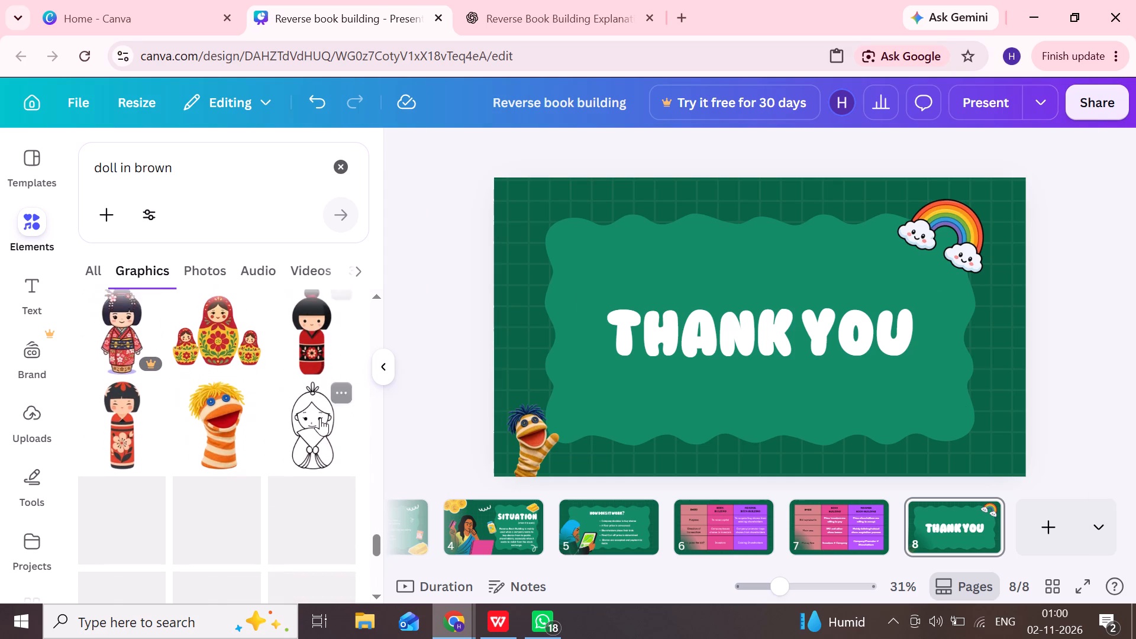
{"action": "scroll", "coordinate": [320, 418], "scroll_direction": "down", "scroll_amount": 6}
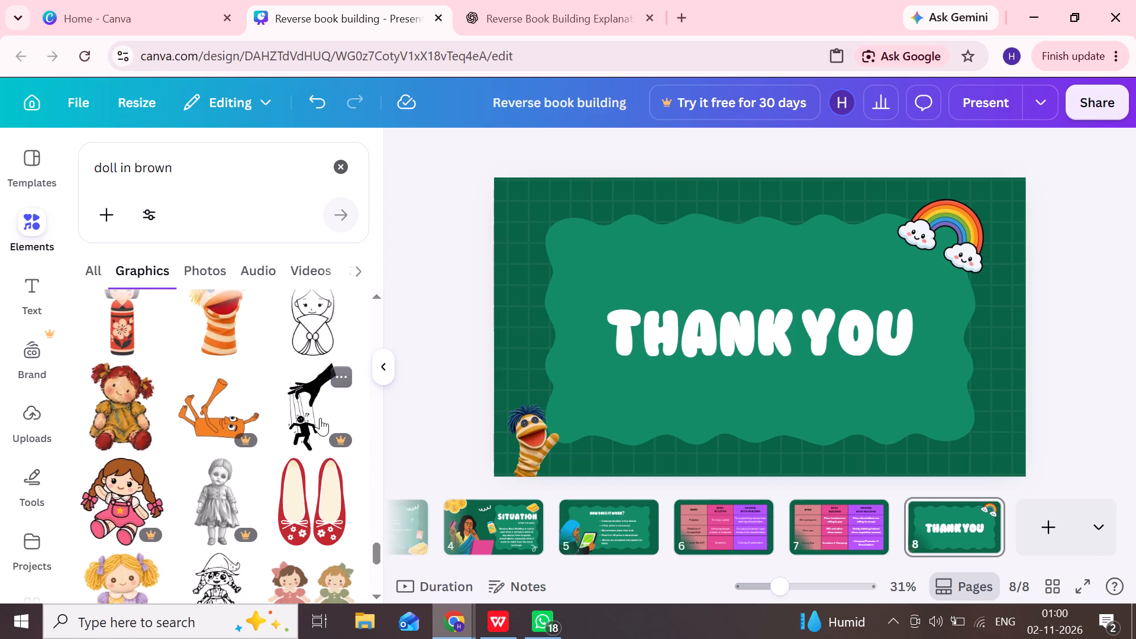
{"action": "scroll", "coordinate": [320, 418], "scroll_direction": "down", "scroll_amount": 4}
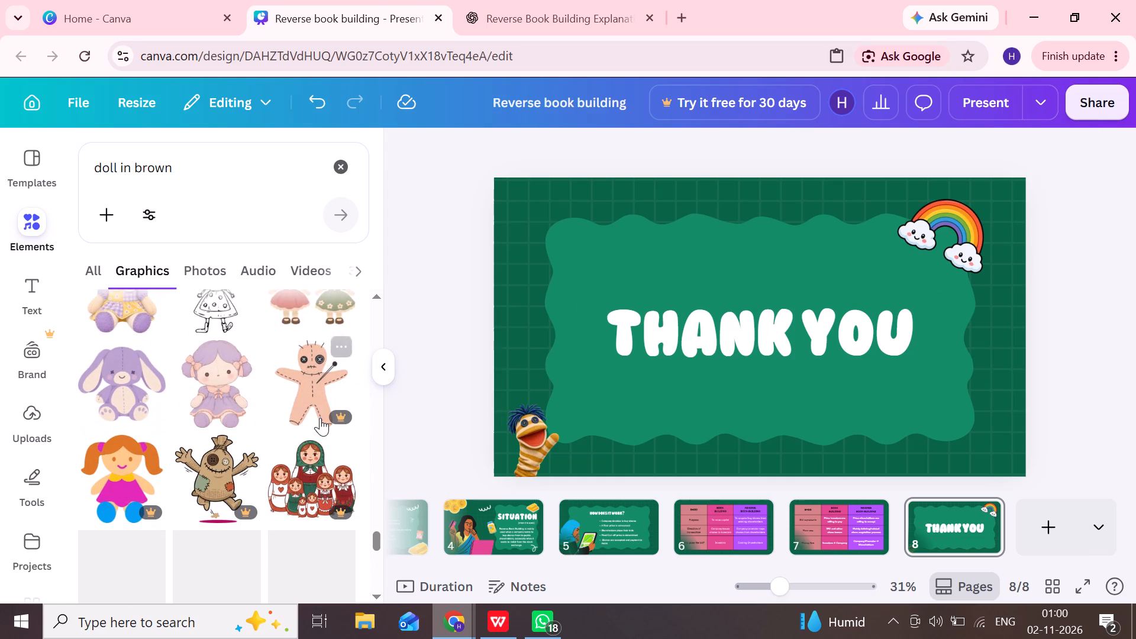
{"action": "scroll", "coordinate": [320, 418], "scroll_direction": "down", "scroll_amount": 2}
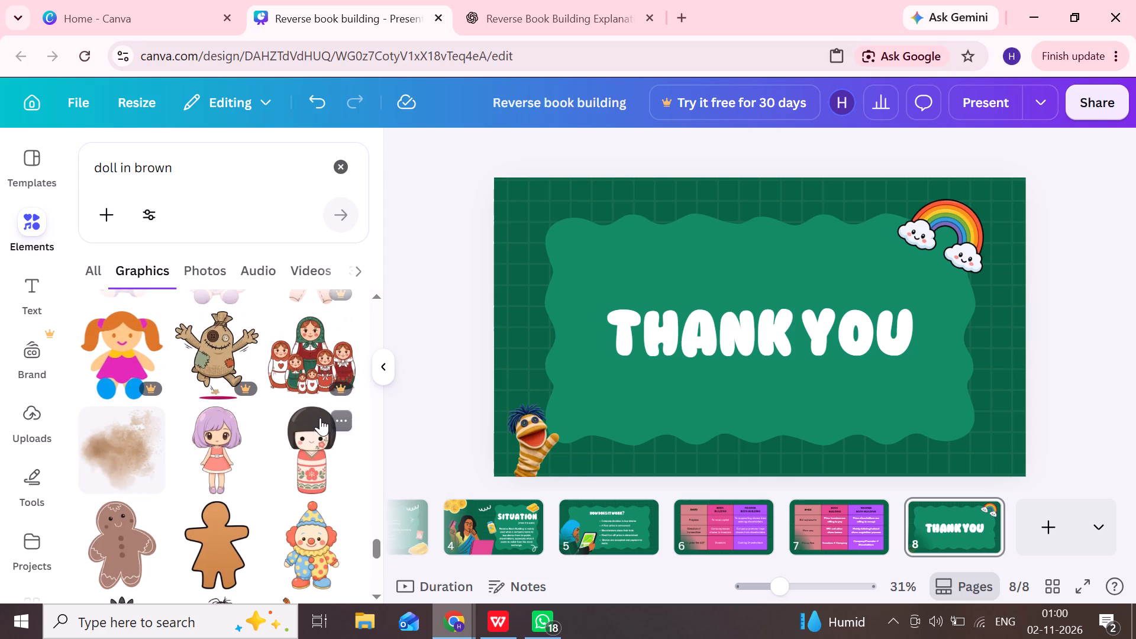
{"action": "left_click", "coordinate": [134, 566]}
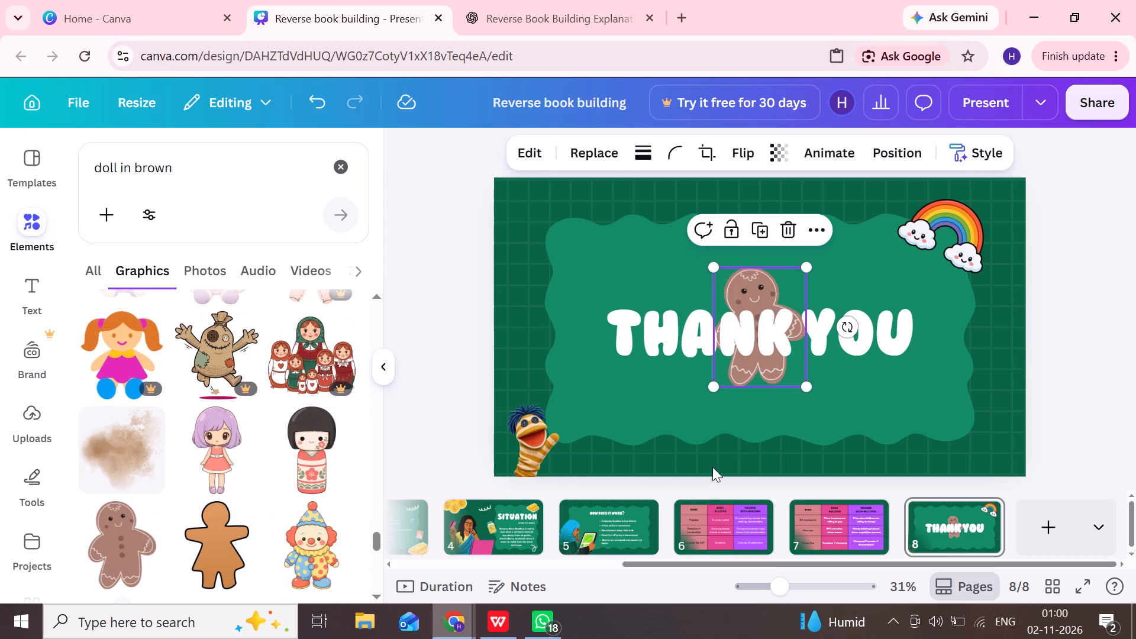
Shrink the gingerbread man to less than half its size and place it in the slide's bottom-right corner.
{"action": "left_click_drag", "start_coordinate": [805, 383], "coordinate": [728, 324]}
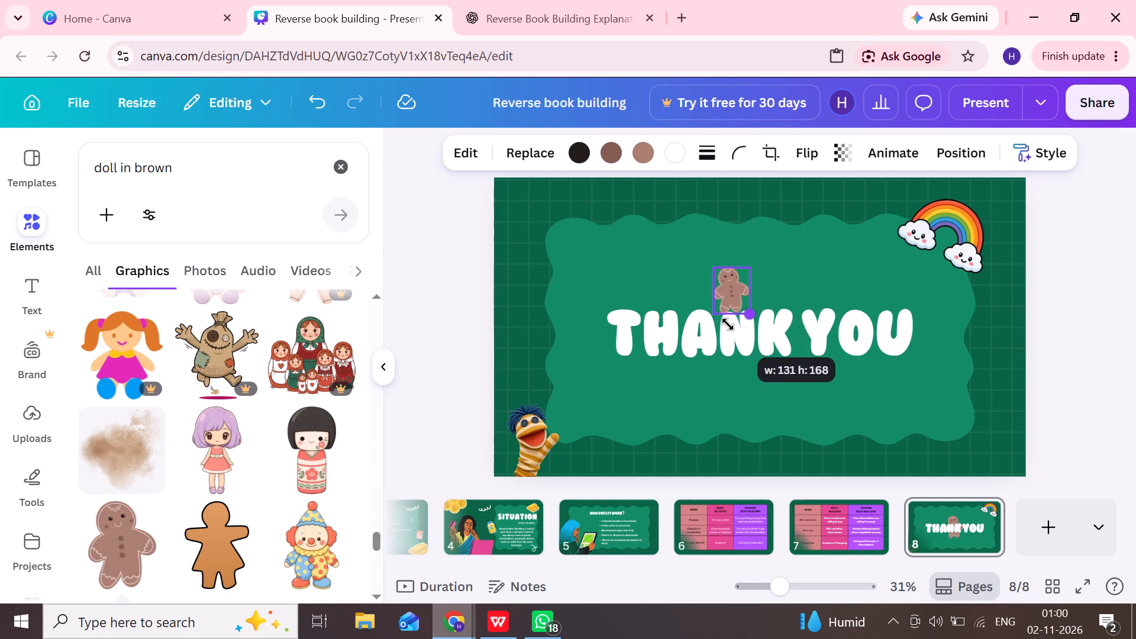
{"action": "left_click_drag", "start_coordinate": [728, 324], "coordinate": [728, 321]}
{"action": "left_click_drag", "start_coordinate": [727, 291], "coordinate": [754, 292]}
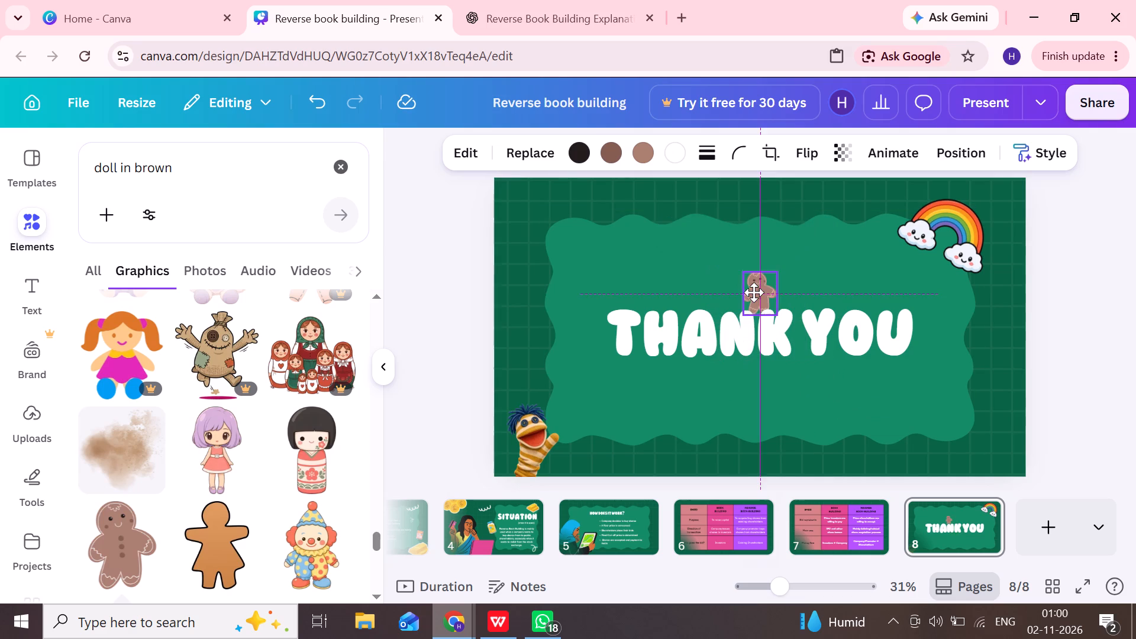
{"action": "left_click_drag", "start_coordinate": [754, 292], "coordinate": [961, 435]}
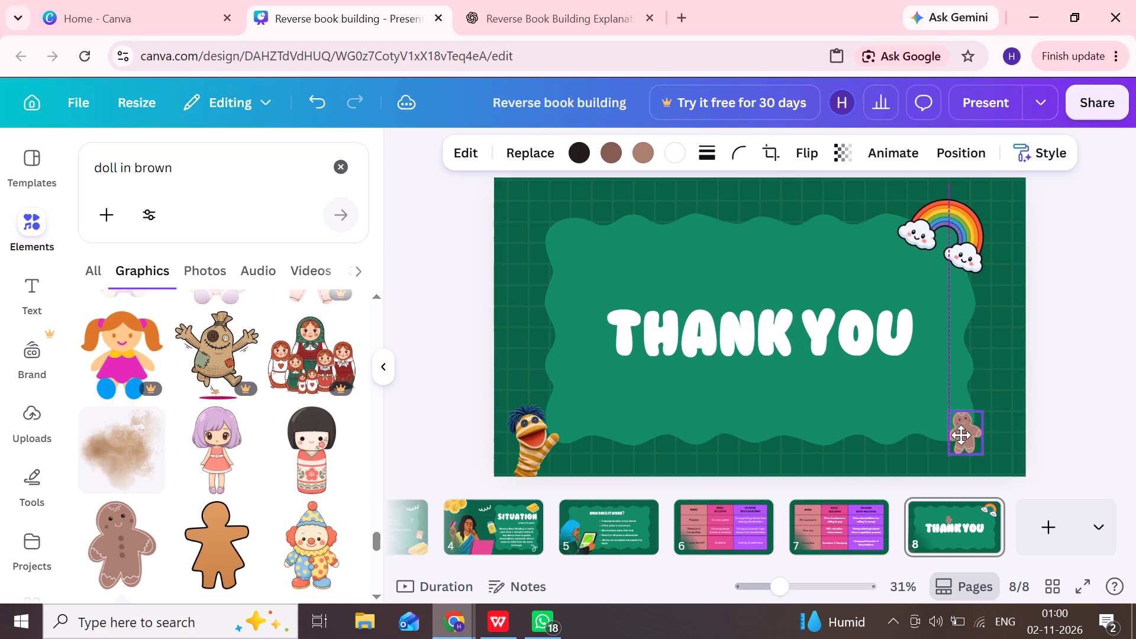
{"action": "left_click_drag", "start_coordinate": [961, 435], "coordinate": [961, 442]}
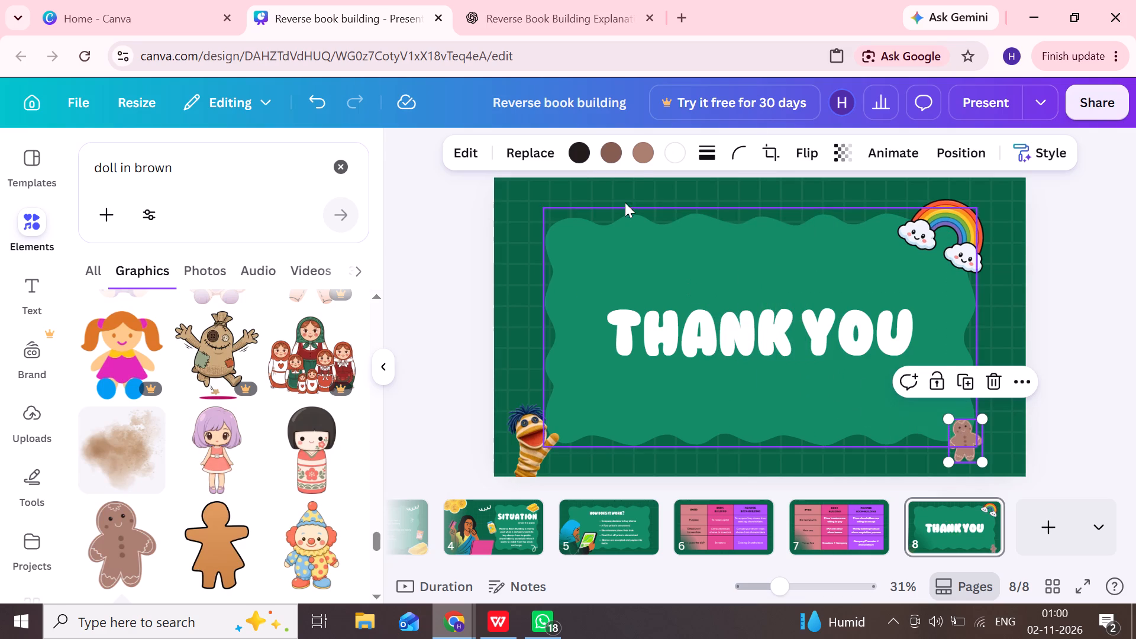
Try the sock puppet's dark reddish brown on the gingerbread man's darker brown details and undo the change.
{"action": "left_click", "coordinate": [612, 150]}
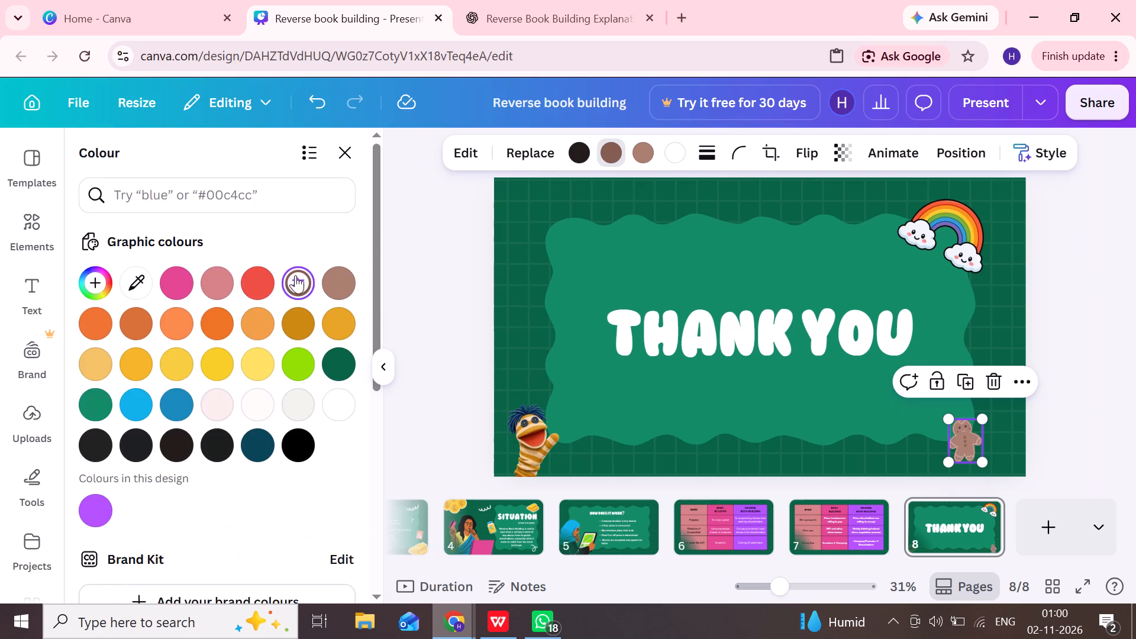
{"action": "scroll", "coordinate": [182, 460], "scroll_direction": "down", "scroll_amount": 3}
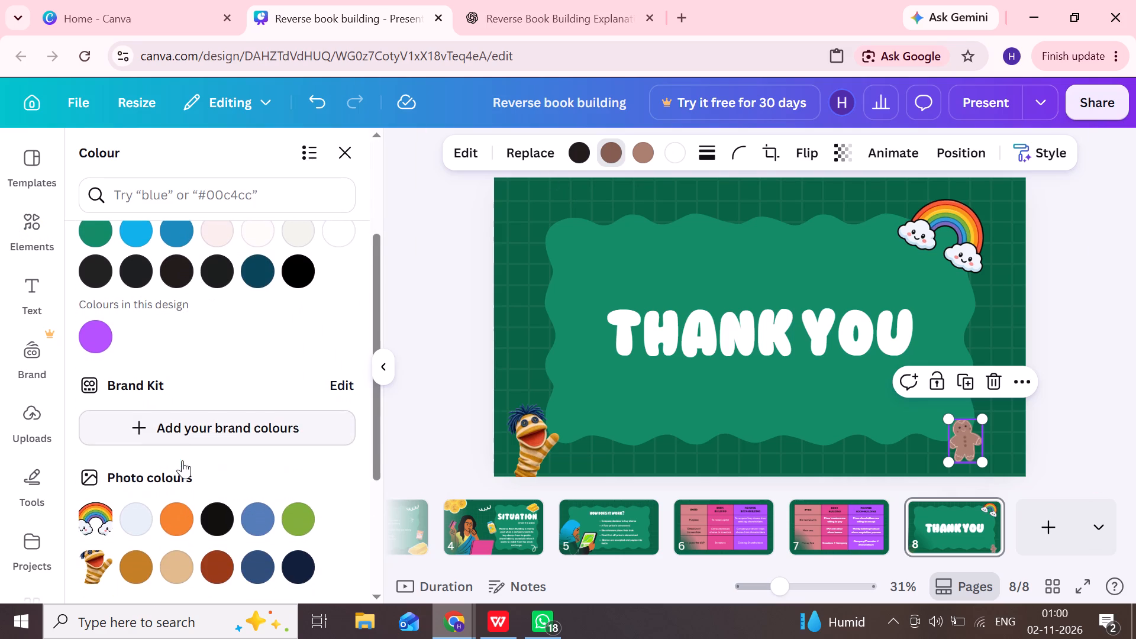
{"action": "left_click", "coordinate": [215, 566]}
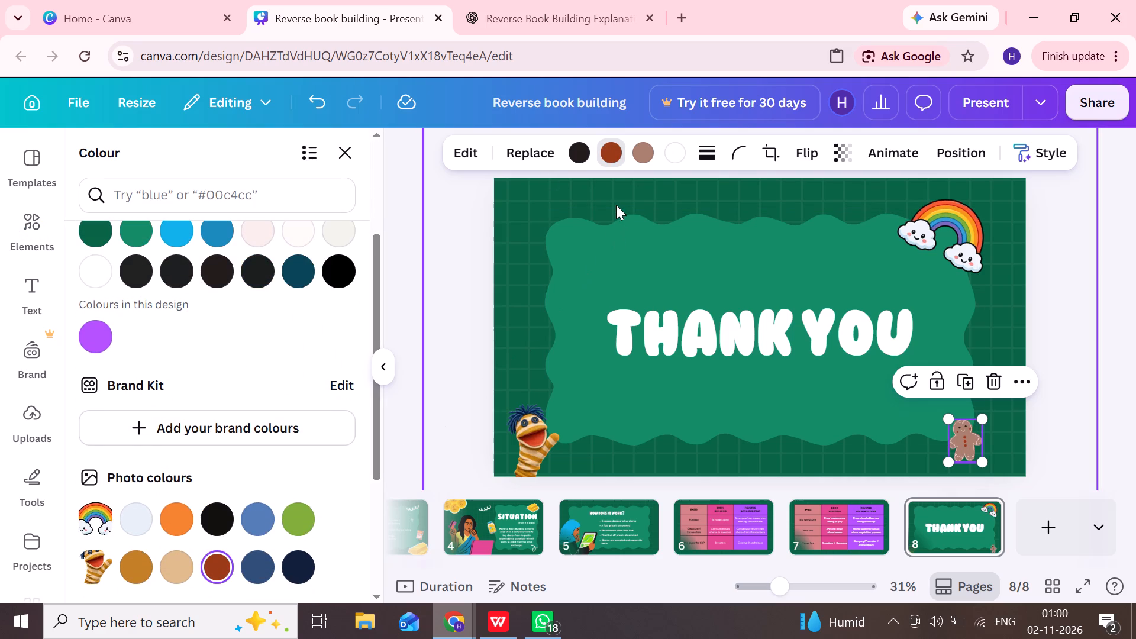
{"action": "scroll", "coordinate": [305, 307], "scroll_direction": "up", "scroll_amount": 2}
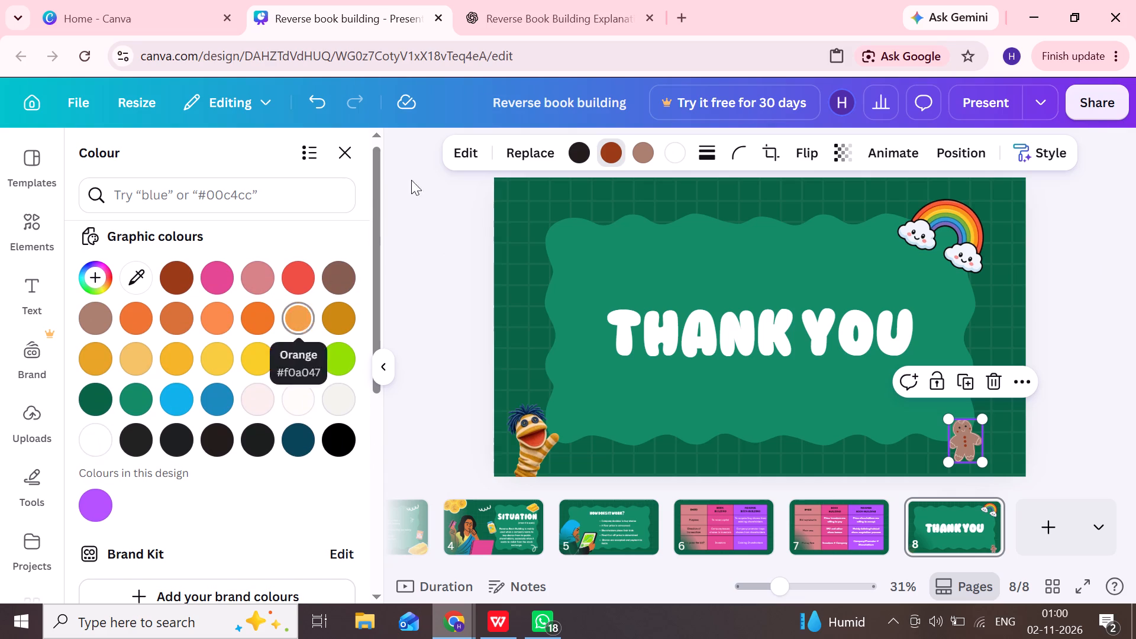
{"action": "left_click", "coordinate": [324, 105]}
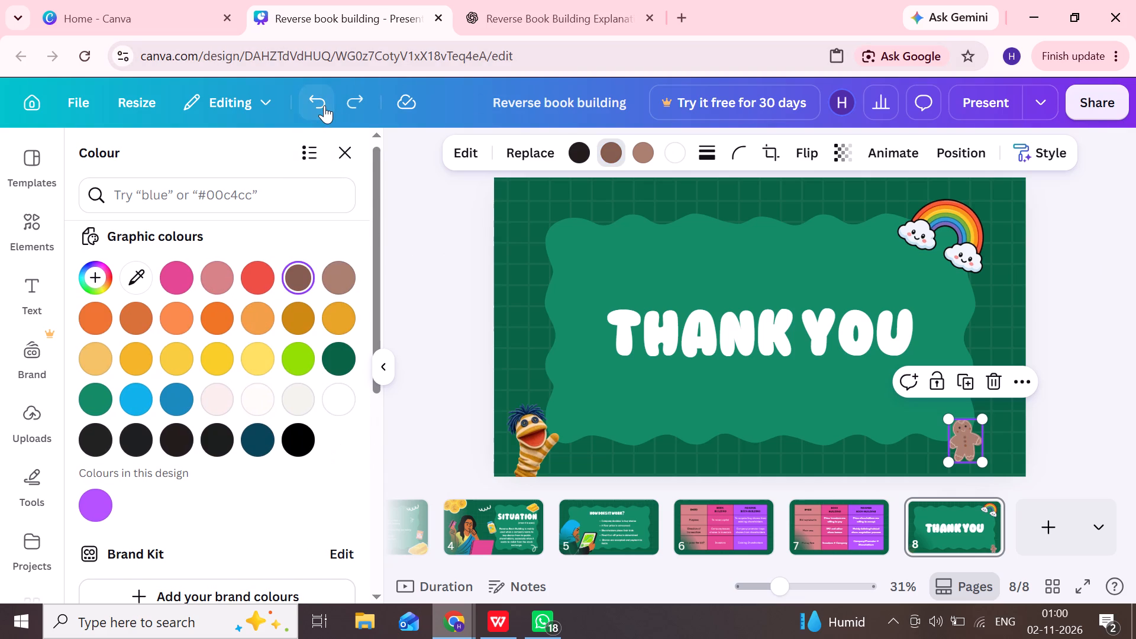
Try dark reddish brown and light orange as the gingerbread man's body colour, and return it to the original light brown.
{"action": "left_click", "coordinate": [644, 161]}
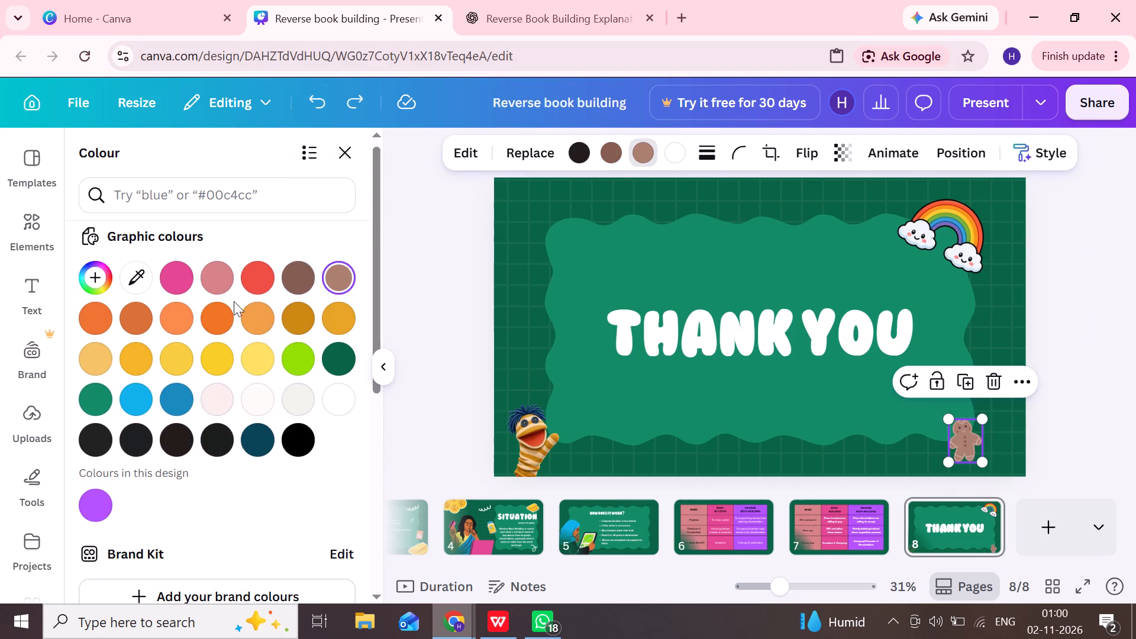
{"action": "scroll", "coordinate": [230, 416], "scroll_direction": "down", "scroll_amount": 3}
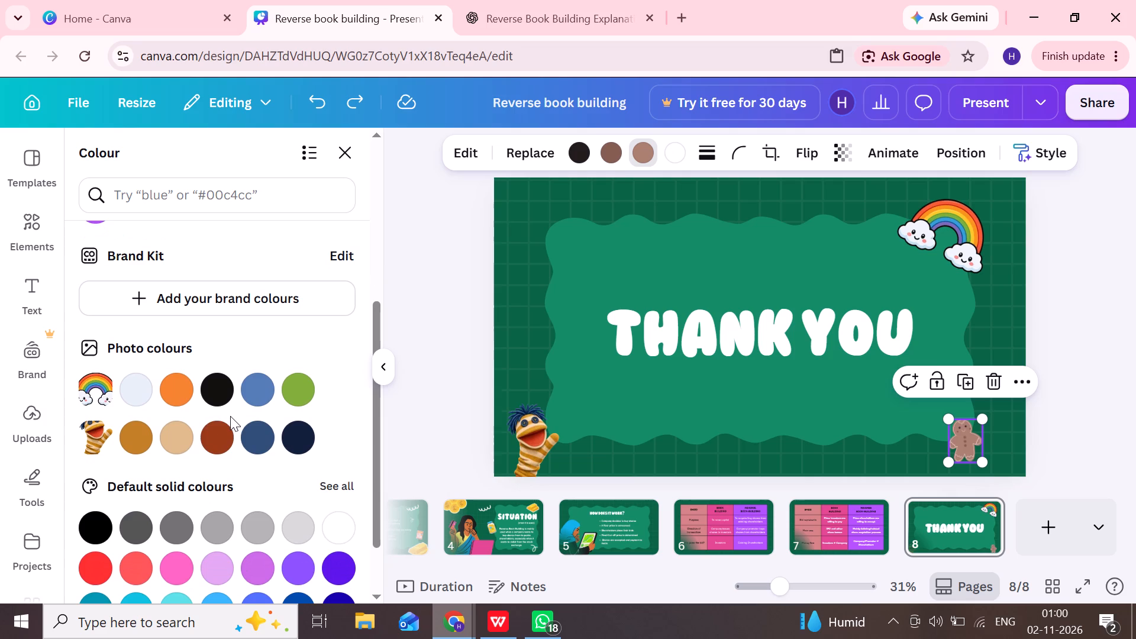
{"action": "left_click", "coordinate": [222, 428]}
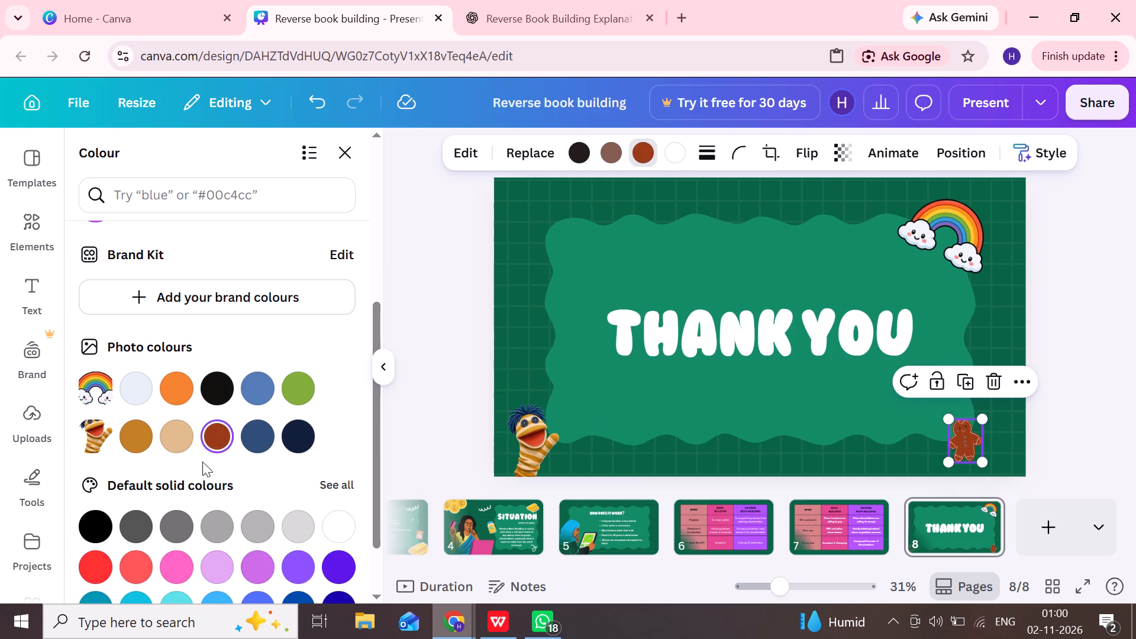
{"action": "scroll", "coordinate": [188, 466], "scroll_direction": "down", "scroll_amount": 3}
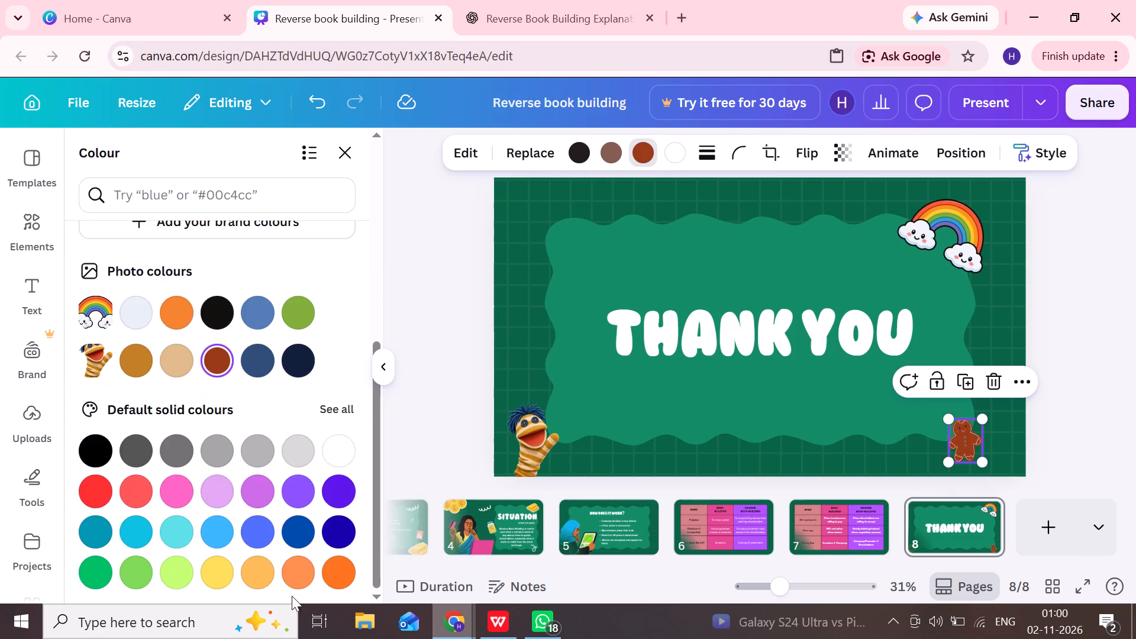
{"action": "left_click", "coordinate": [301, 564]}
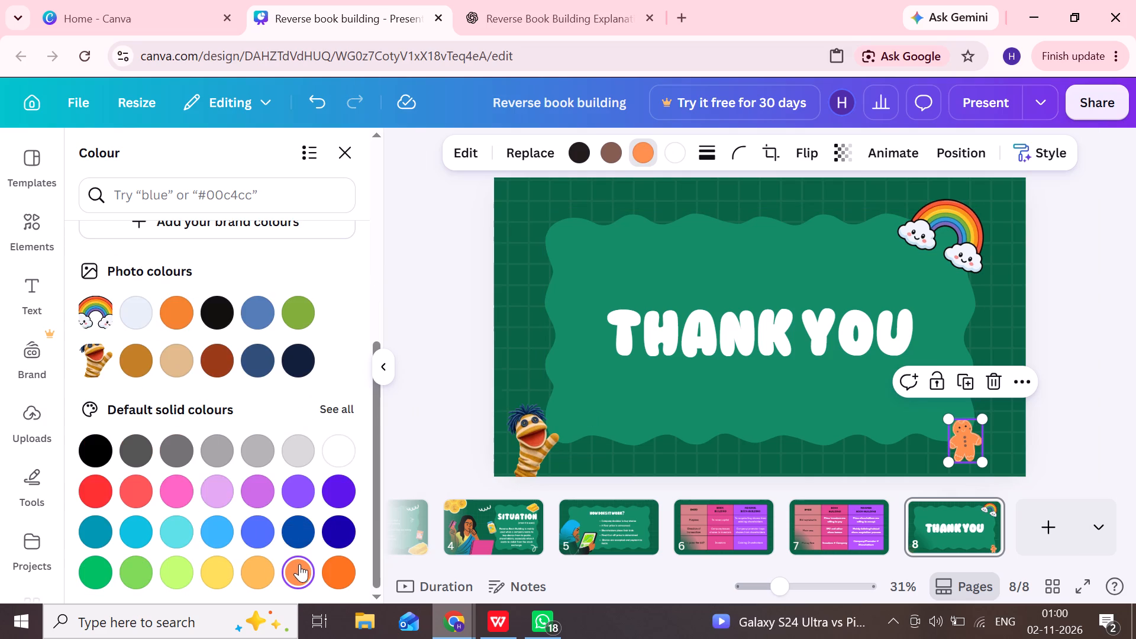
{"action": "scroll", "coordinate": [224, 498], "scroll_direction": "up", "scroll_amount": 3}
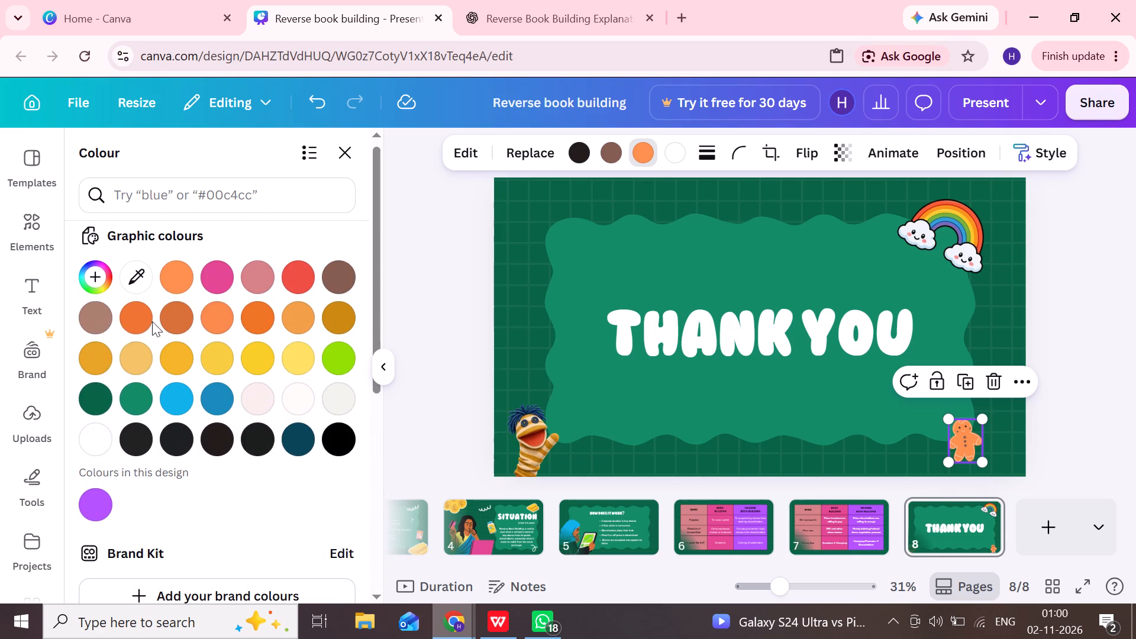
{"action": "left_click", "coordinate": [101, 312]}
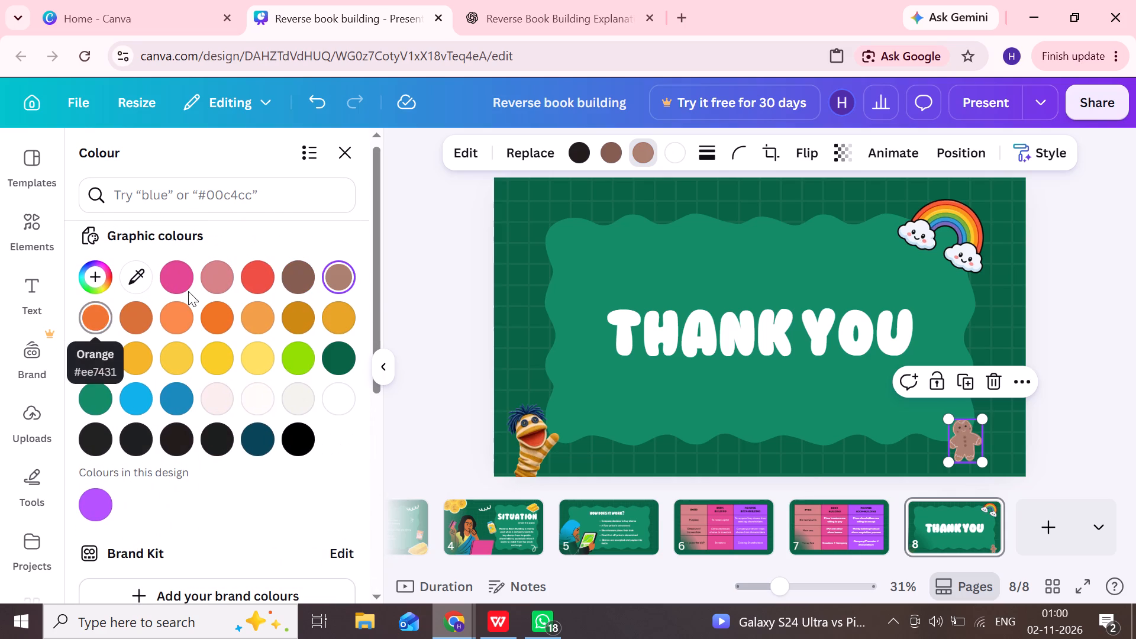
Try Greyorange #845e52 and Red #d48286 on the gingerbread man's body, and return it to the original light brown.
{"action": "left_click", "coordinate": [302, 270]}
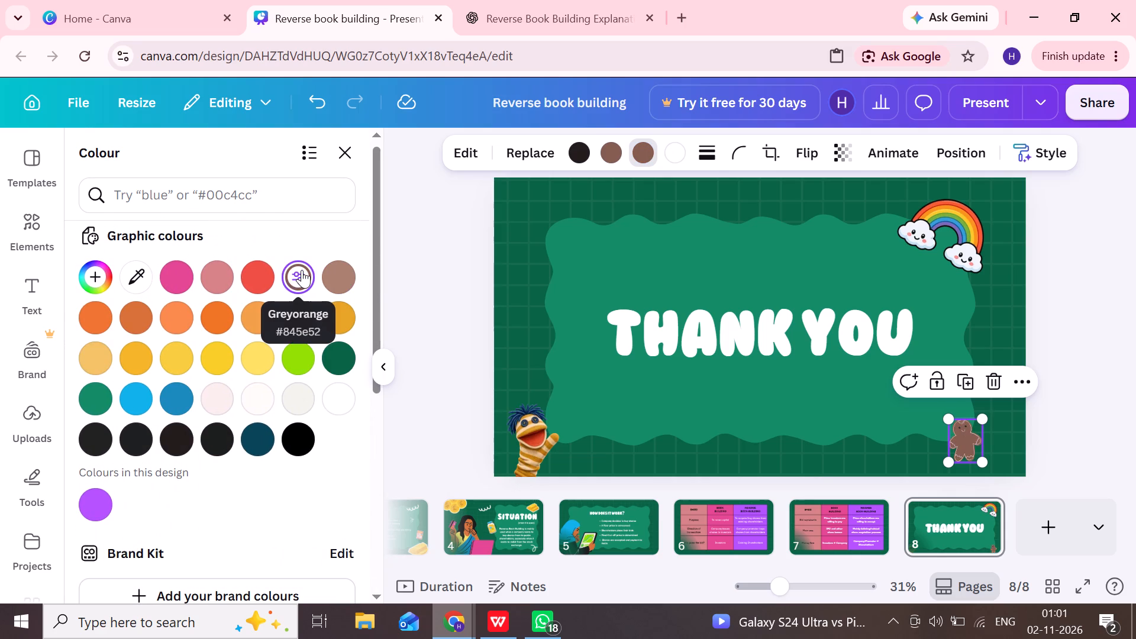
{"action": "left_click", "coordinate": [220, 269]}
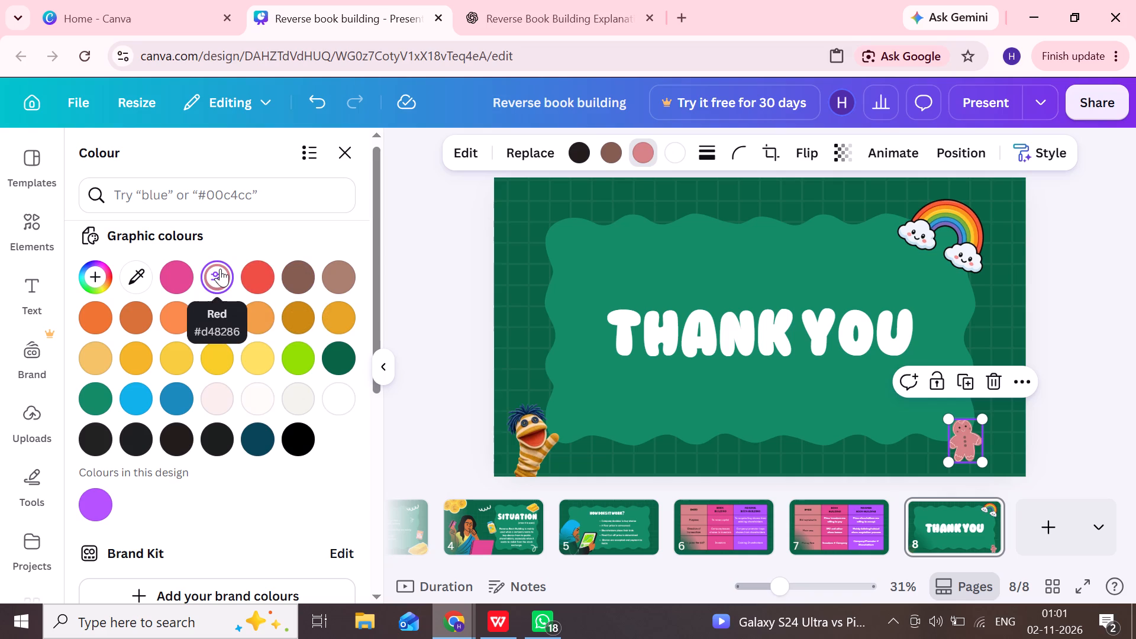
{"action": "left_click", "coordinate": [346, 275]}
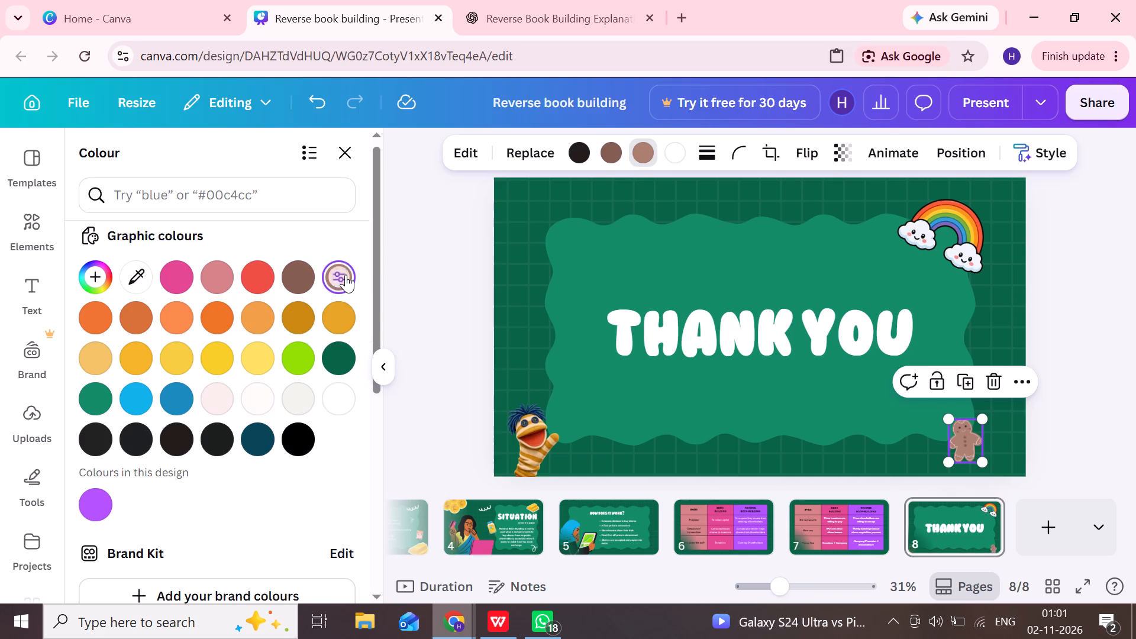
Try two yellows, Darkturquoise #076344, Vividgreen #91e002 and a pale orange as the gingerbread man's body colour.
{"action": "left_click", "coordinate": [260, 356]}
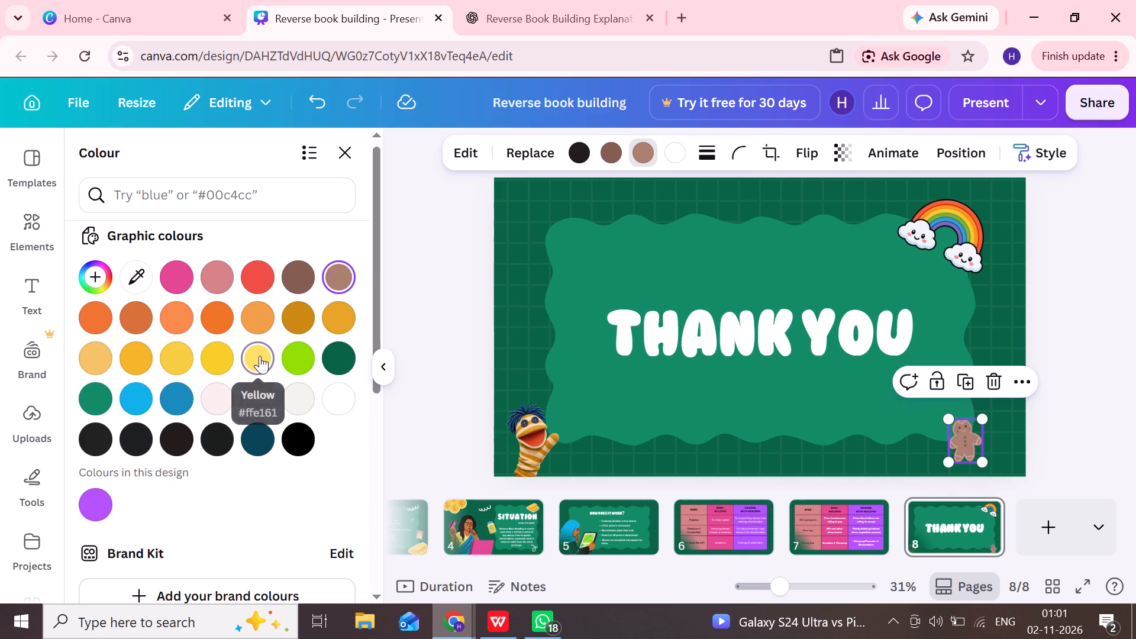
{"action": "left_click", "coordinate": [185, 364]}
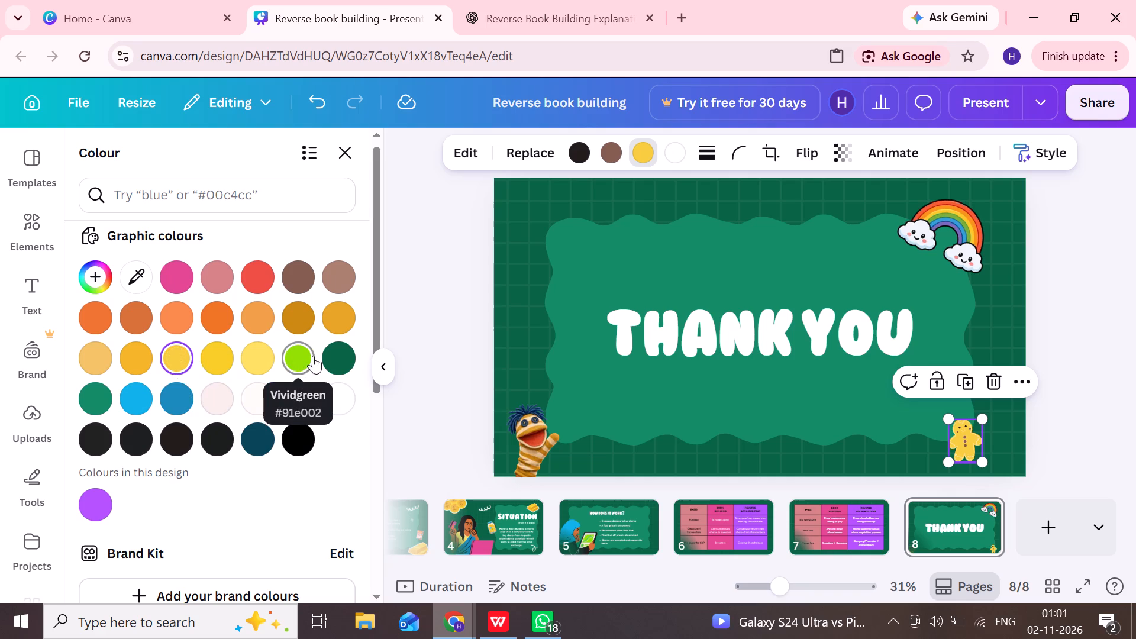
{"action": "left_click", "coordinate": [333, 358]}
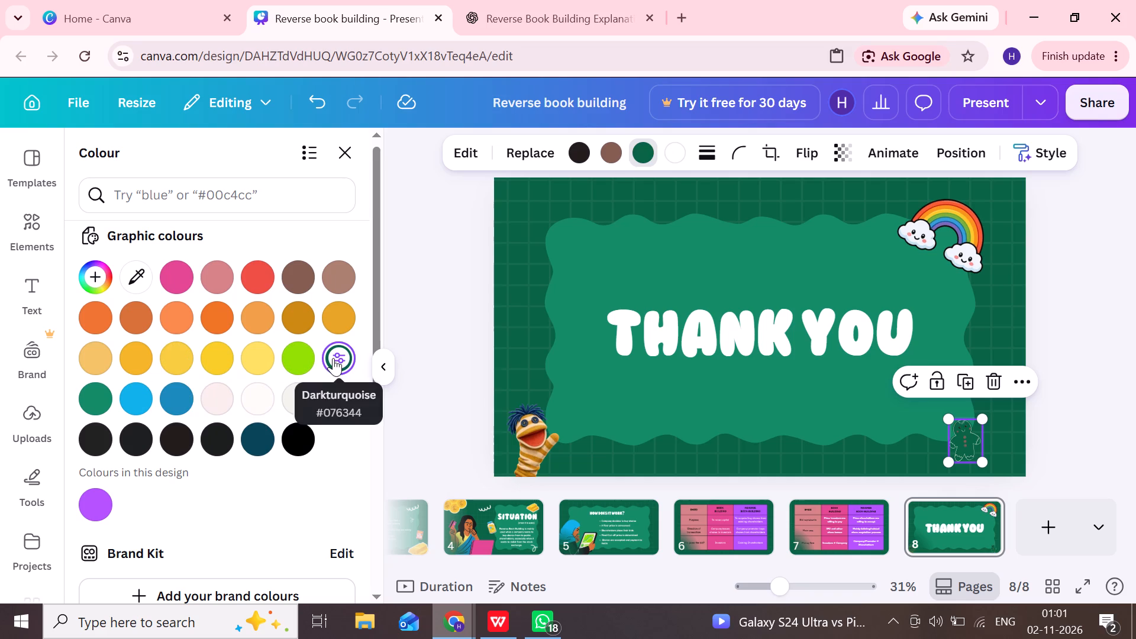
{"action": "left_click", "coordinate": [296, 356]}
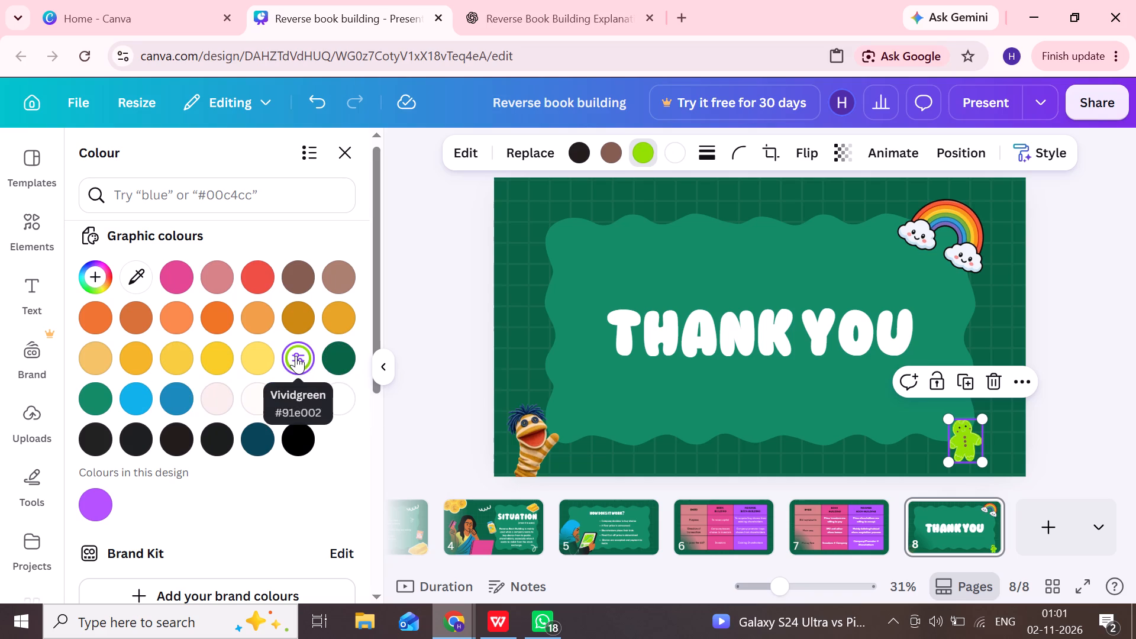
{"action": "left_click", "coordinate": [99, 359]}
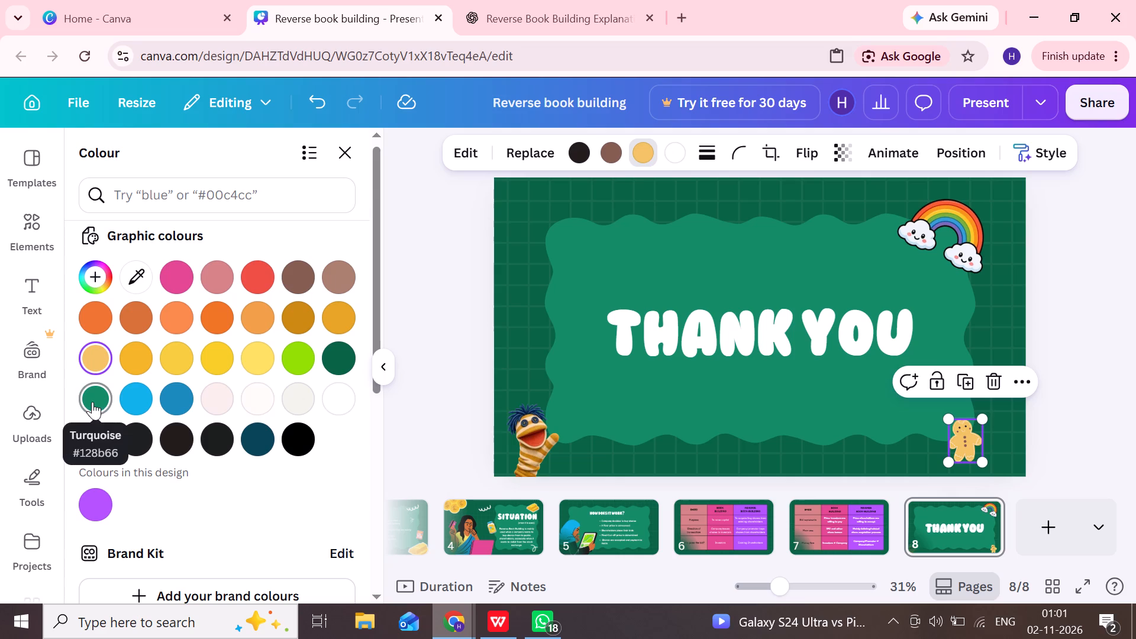
Set the gingerbread man's body colour to Vividazure #0fb1ea.
{"action": "left_click", "coordinate": [137, 404]}
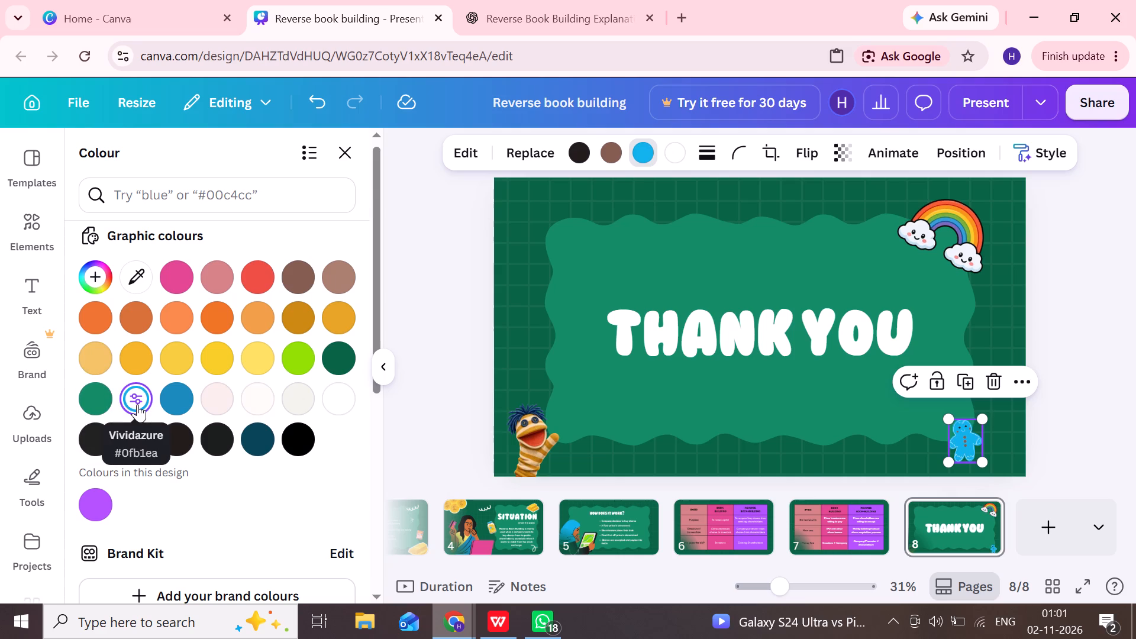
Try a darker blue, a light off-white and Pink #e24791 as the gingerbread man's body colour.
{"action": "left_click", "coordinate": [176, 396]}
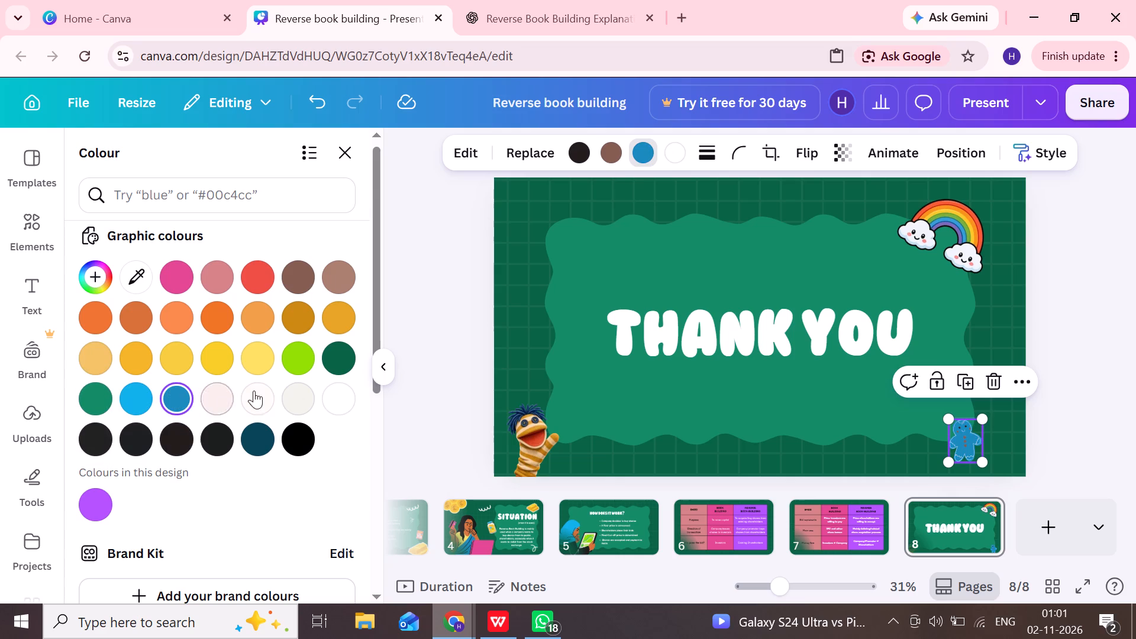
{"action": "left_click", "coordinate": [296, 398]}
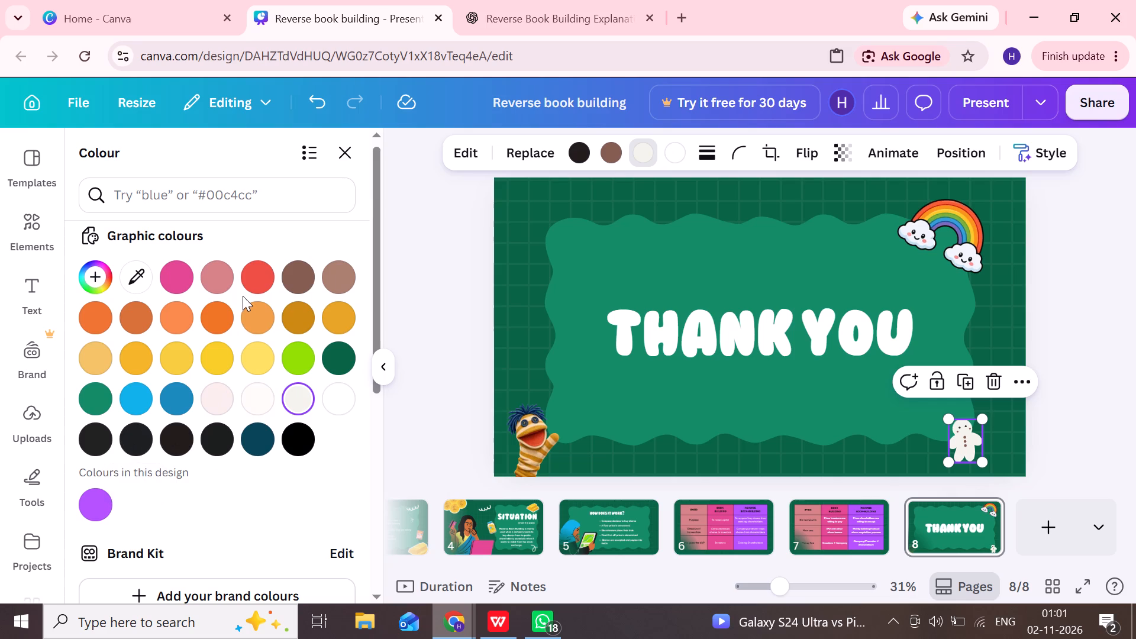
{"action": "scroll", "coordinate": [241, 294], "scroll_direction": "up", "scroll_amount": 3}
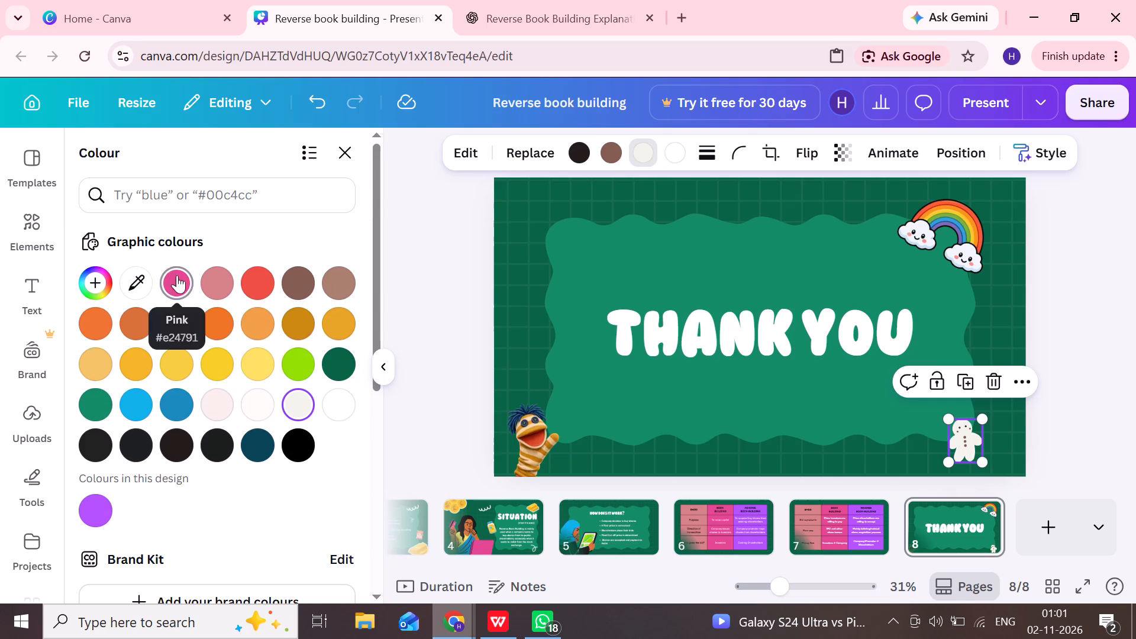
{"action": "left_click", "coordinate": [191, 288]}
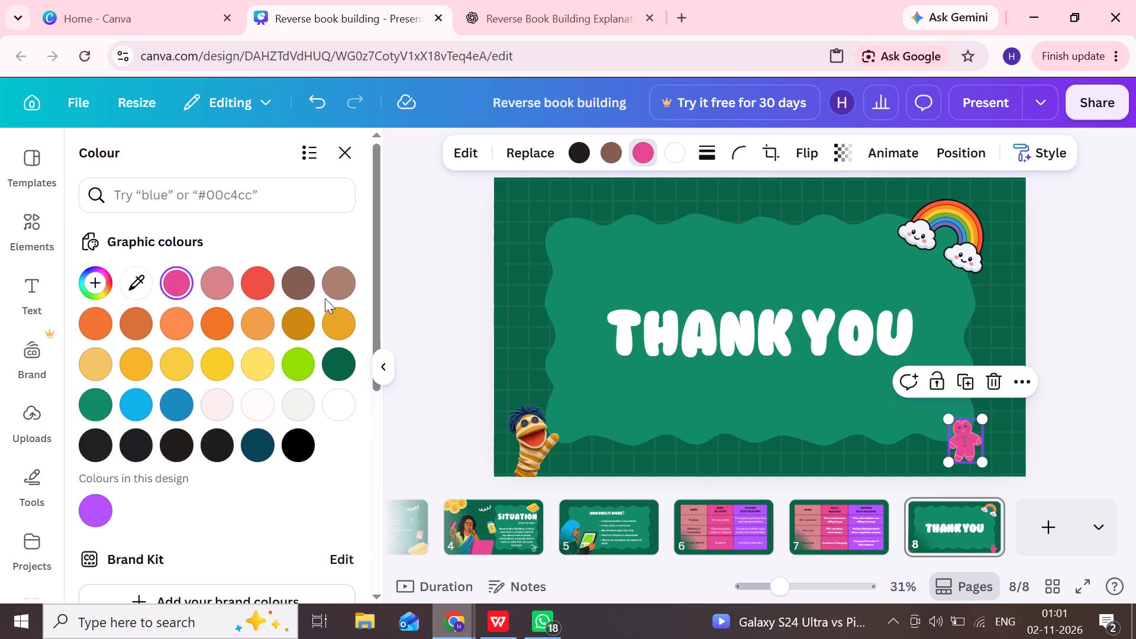
Delete the gingerbread man from the Thank You slide.
{"action": "left_click", "coordinate": [995, 382]}
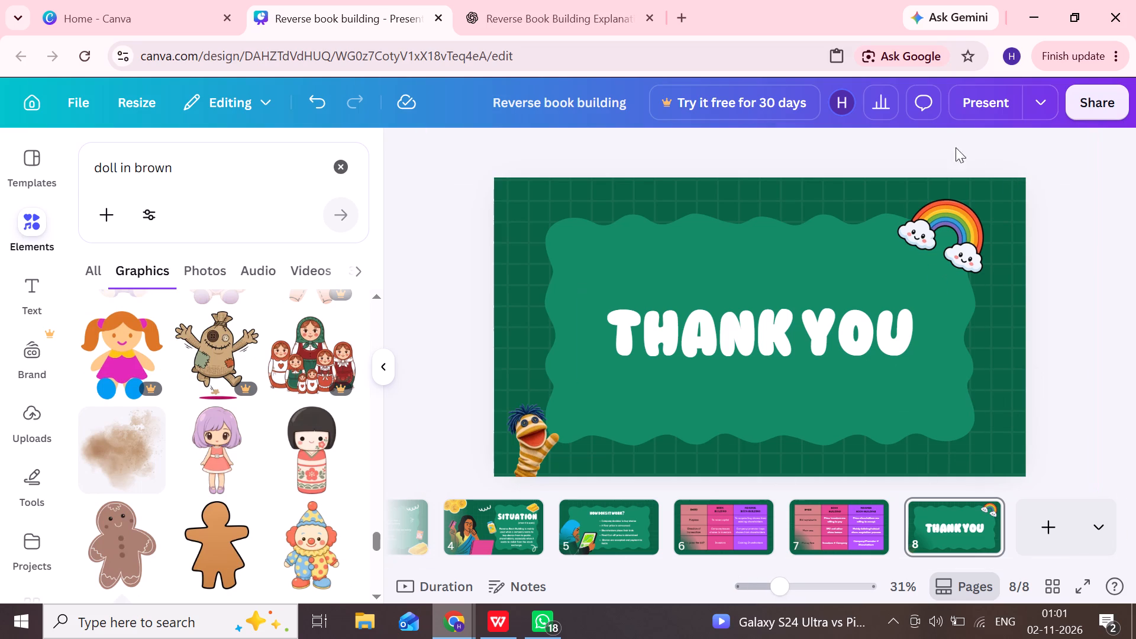
Present the slides full screen and go back from the Thank You slide to the Reverse Book Building title slide.
{"action": "left_click", "coordinate": [980, 95]}
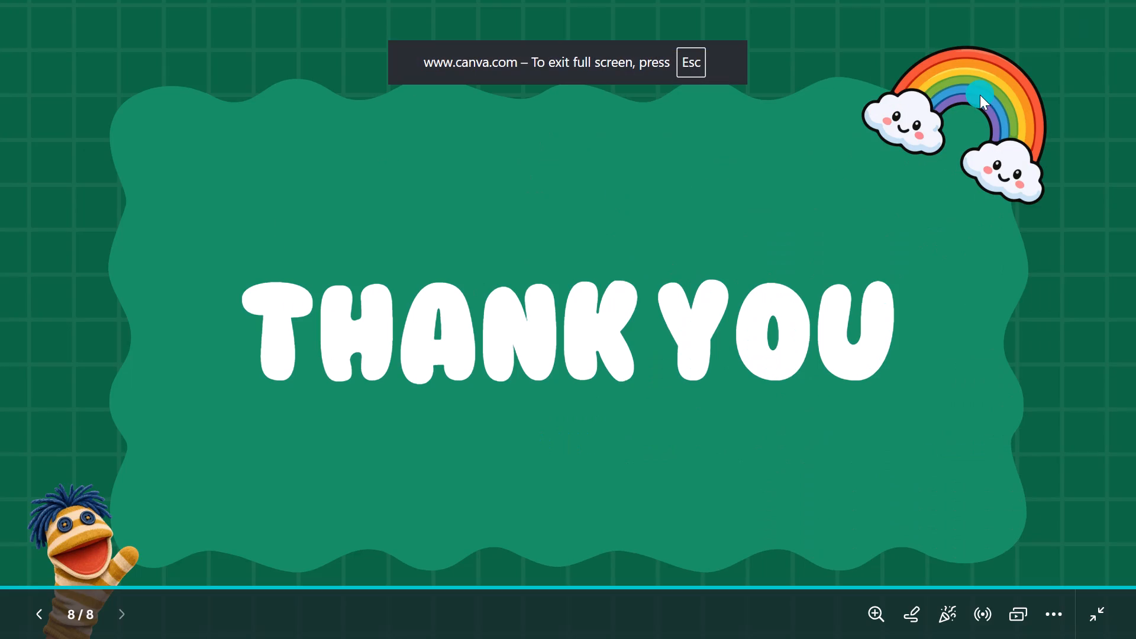
{"action": "key", "text": "Left"}
{"action": "key", "text": "Left"}
{"action": "key", "text": "Left"}
{"action": "key", "text": "Left"}
{"action": "key", "text": "Left"}
{"action": "key", "text": "Left"}
{"action": "key", "text": "Left"}
{"action": "key", "text": "Left"}
{"action": "key", "text": "Left"}
{"action": "key", "text": "Left"}
{"action": "key", "text": "Left"}
{"action": "key", "text": "Left"}
{"action": "key", "text": "Left"}
{"action": "key", "text": "Left"}
{"action": "key", "text": "Left"}
{"action": "key", "text": "Left"}
{"action": "key", "text": "Left"}
{"action": "key", "text": "Left"}
{"action": "key", "text": "Left"}
{"action": "key", "text": "Left"}
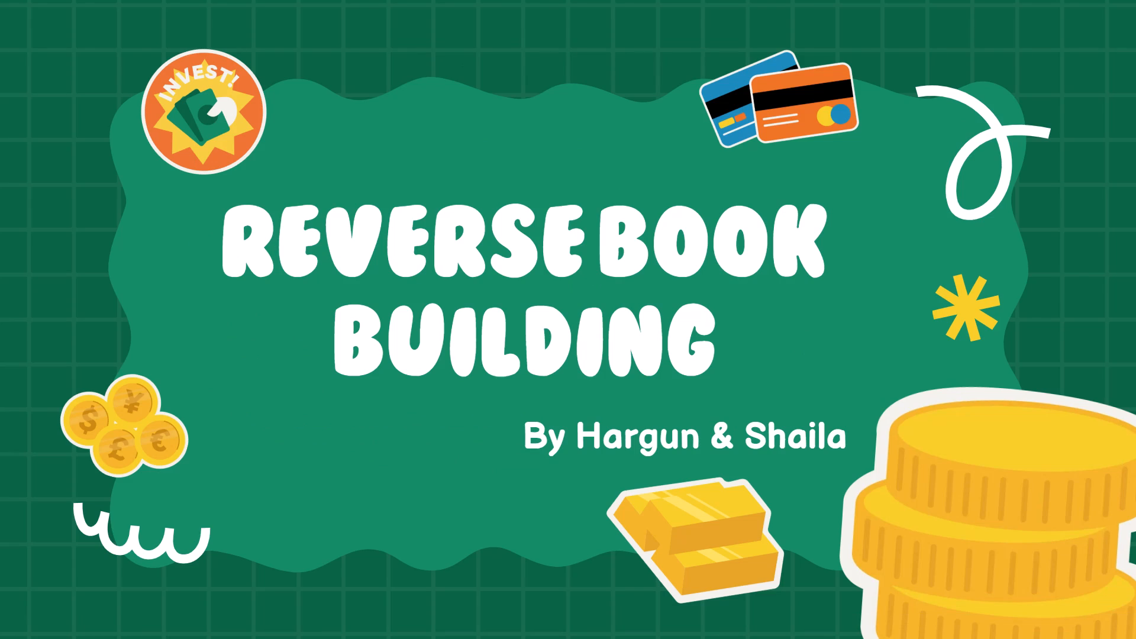
Review the full-screen slides in order from the title slide through the Thank You slide, and exit the presentation.
{"action": "key", "text": "Right"}
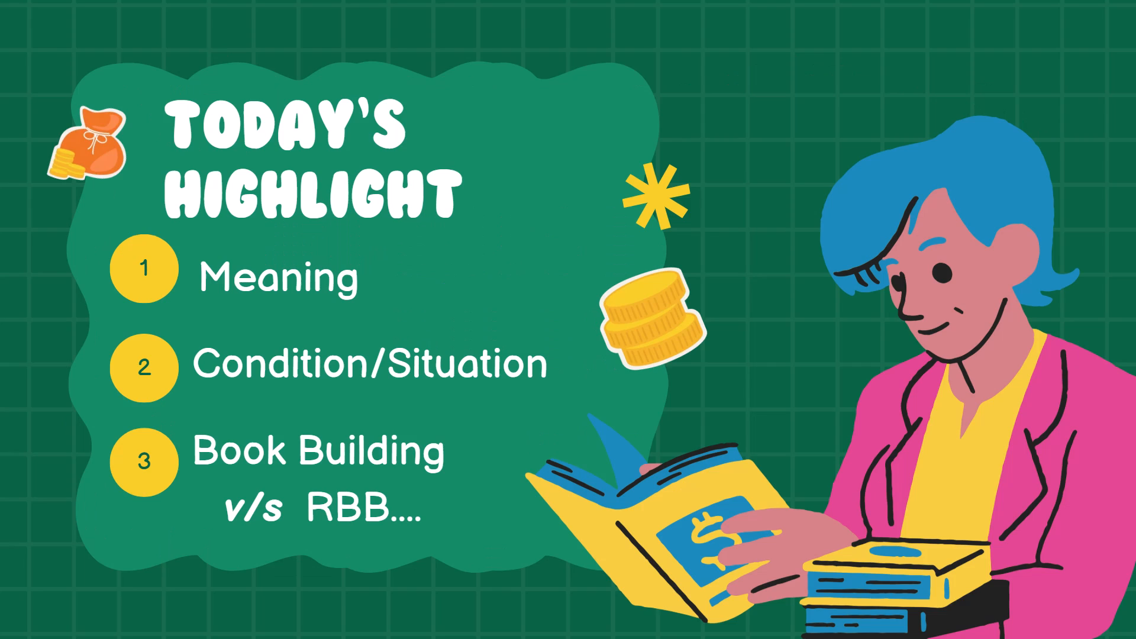
{"action": "key", "text": "Right"}
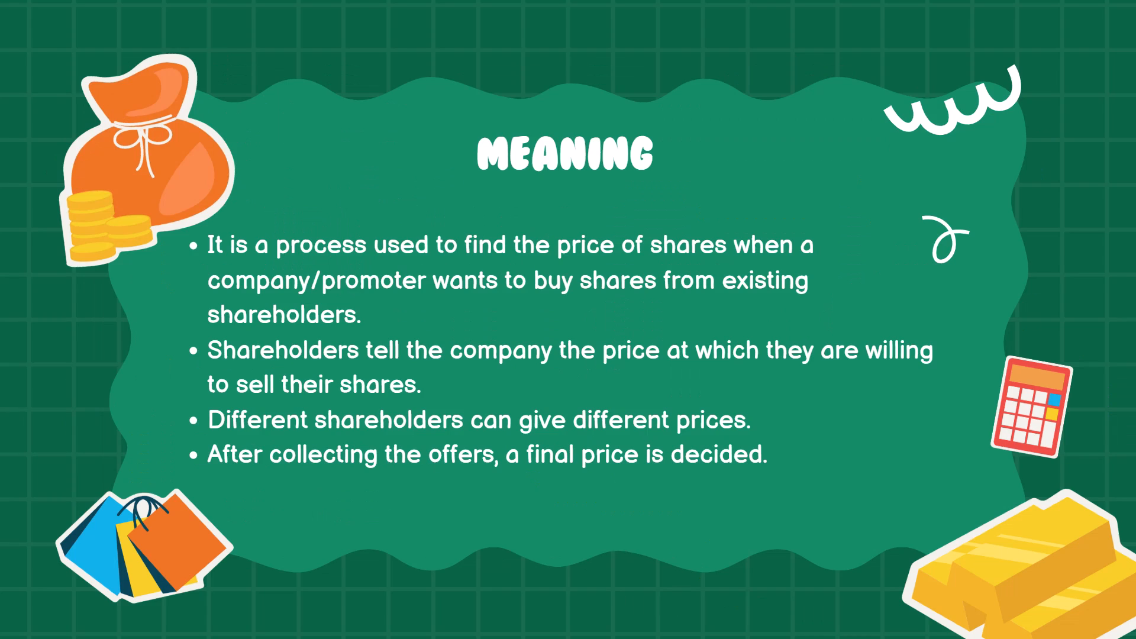
{"action": "key", "text": "Right"}
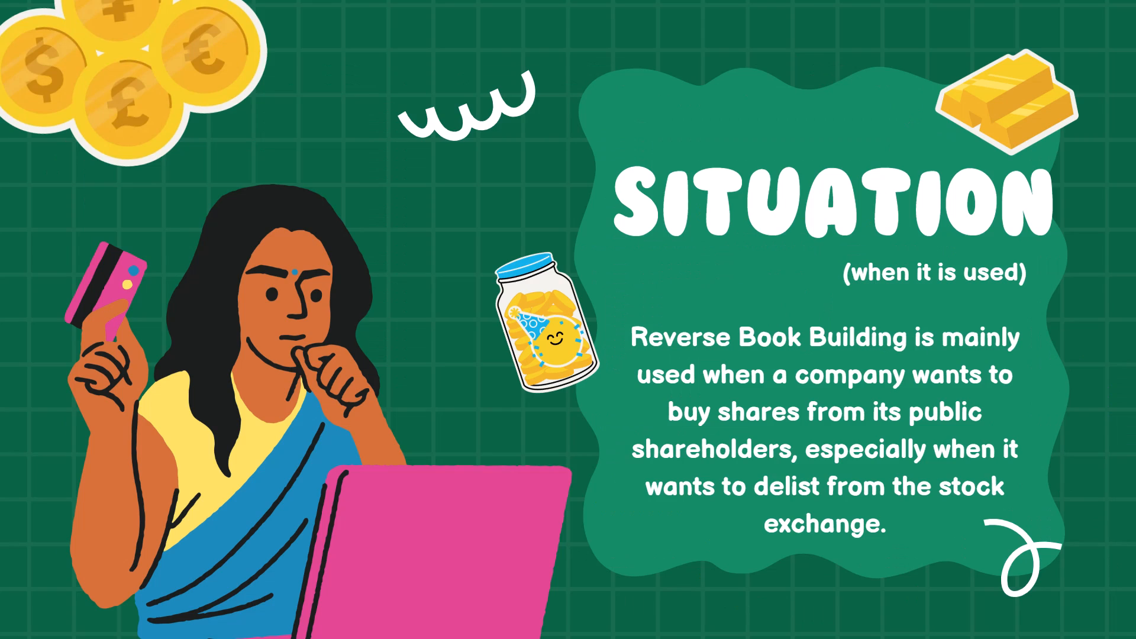
{"action": "key", "text": "Right"}
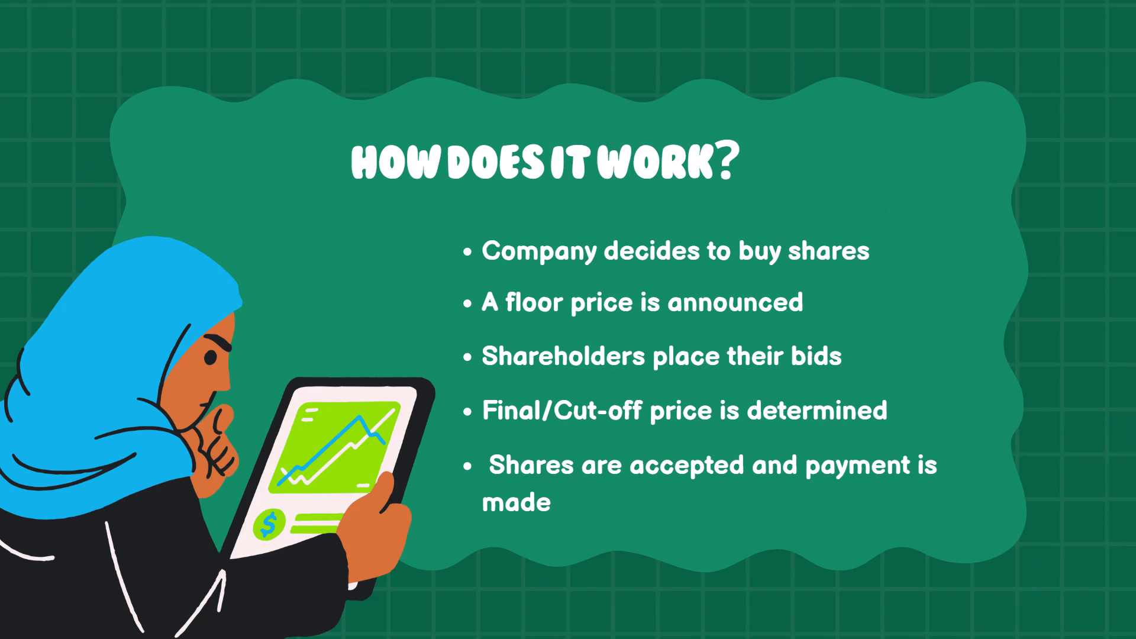
{"action": "key", "text": "Right"}
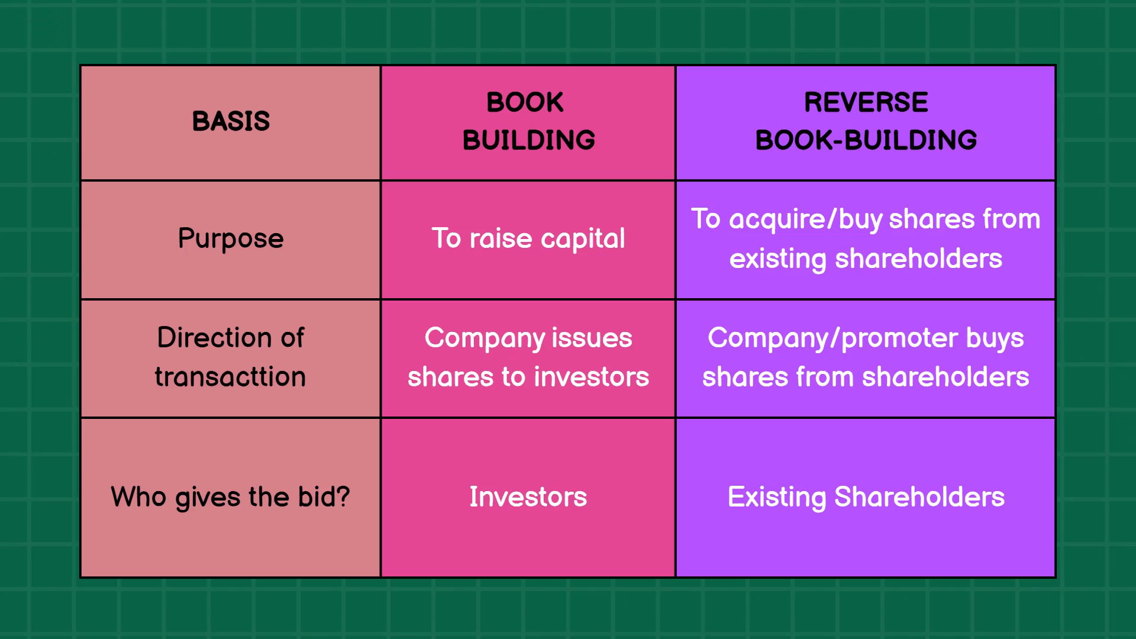
{"action": "key", "text": "Right"}
{"action": "key", "text": "Right"}
{"action": "key", "text": "Right"}
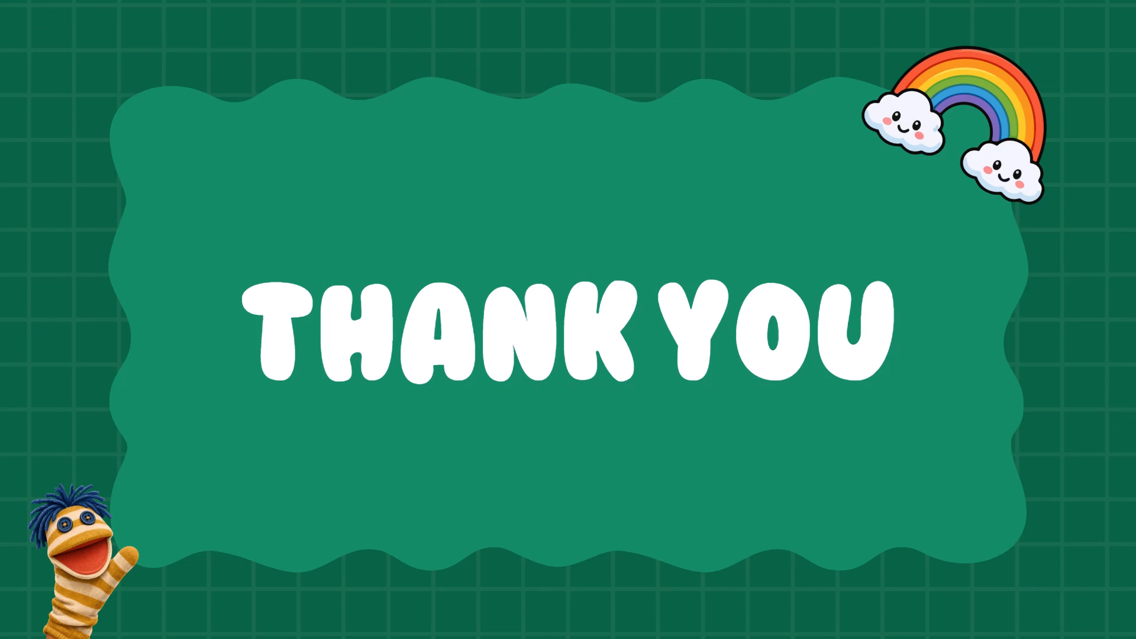
{"action": "key", "text": "Right"}
{"action": "key", "text": "Right"}
{"action": "key", "text": "Right"}
{"action": "key", "text": "Escape"}
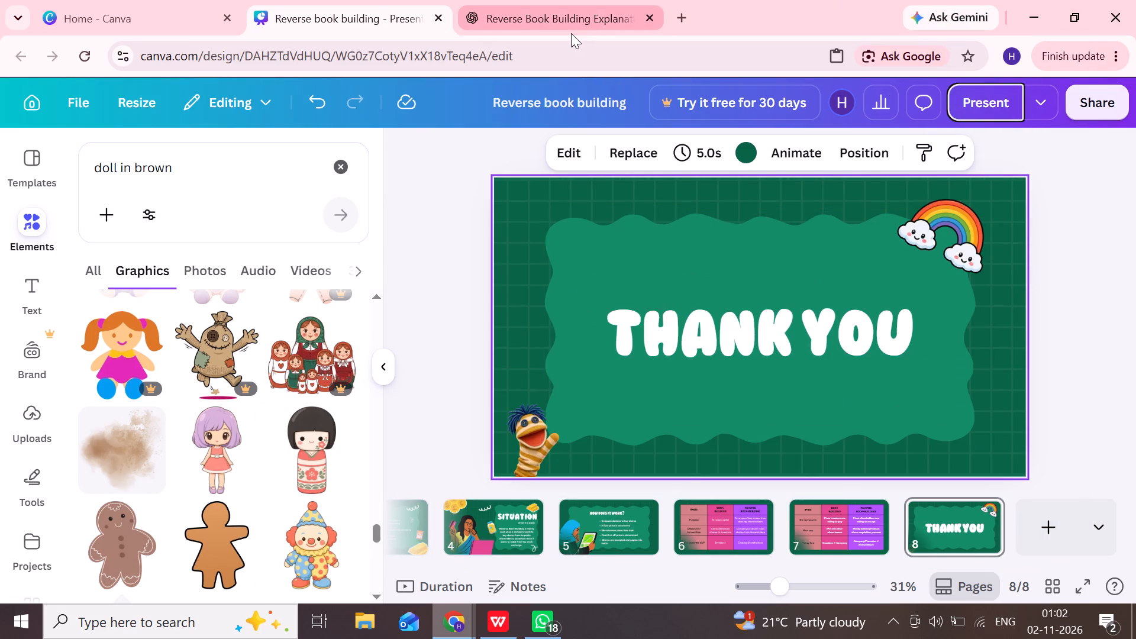
Minimise the browser and launch Kuro from the desktop.
{"action": "left_click", "coordinate": [1024, 14]}
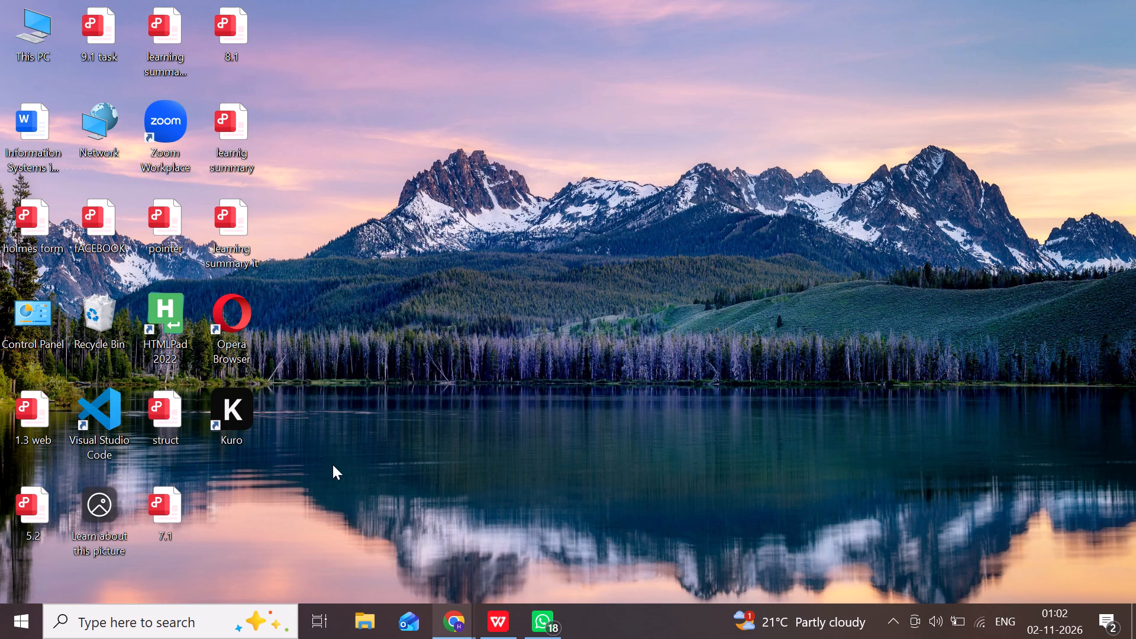
{"action": "double_click", "coordinate": [226, 440]}
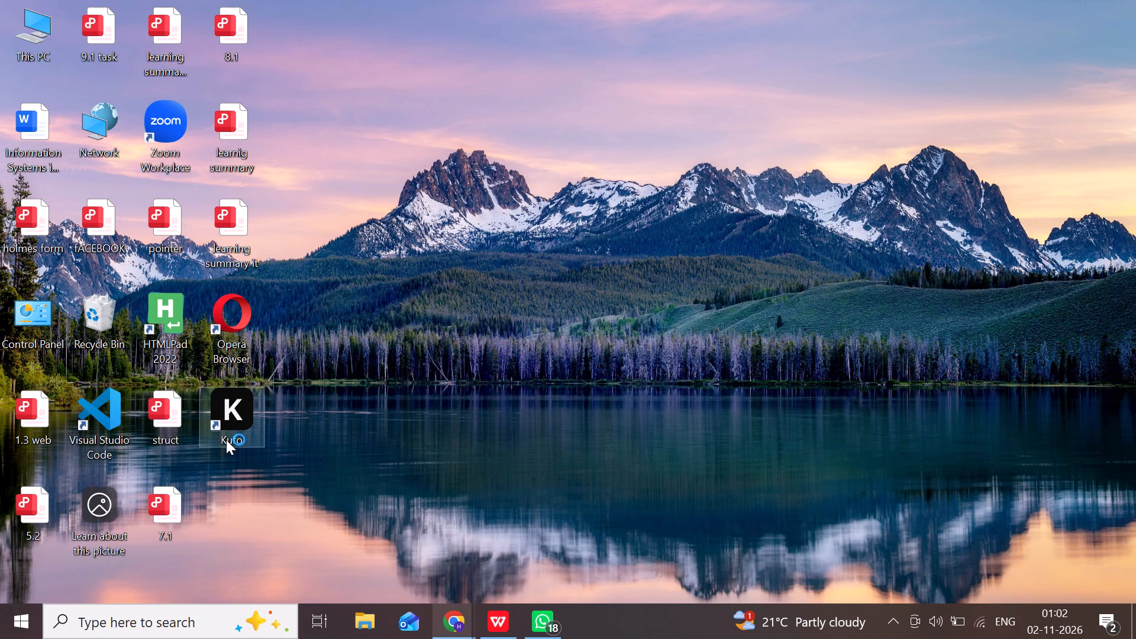
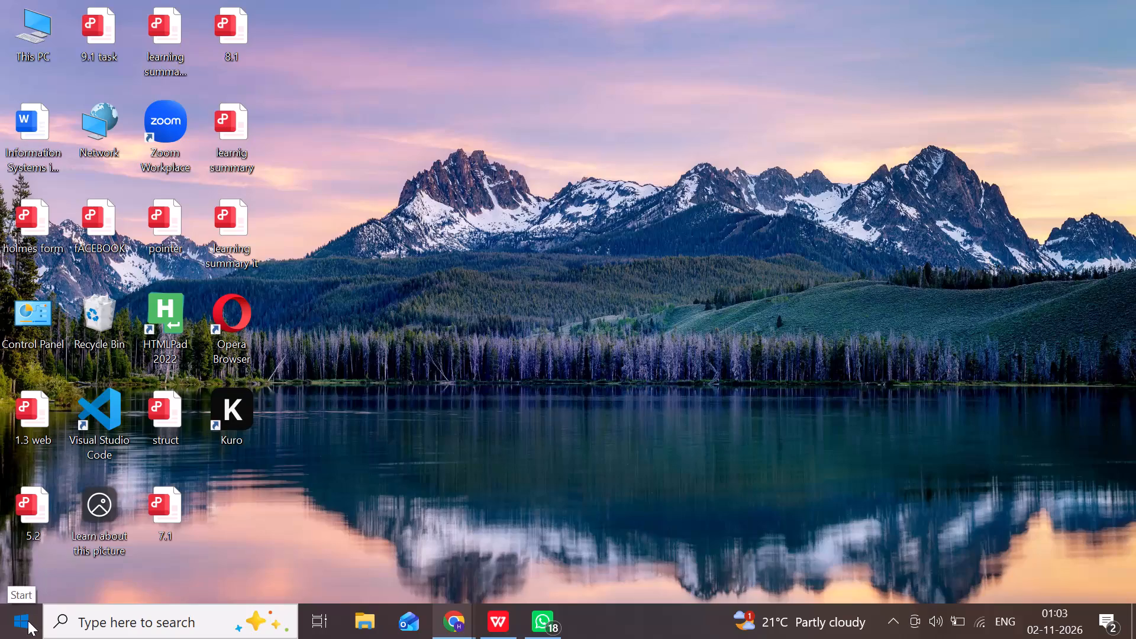
Bring up the Windows power options for the computer.
{"action": "left_click", "coordinate": [28, 596]}
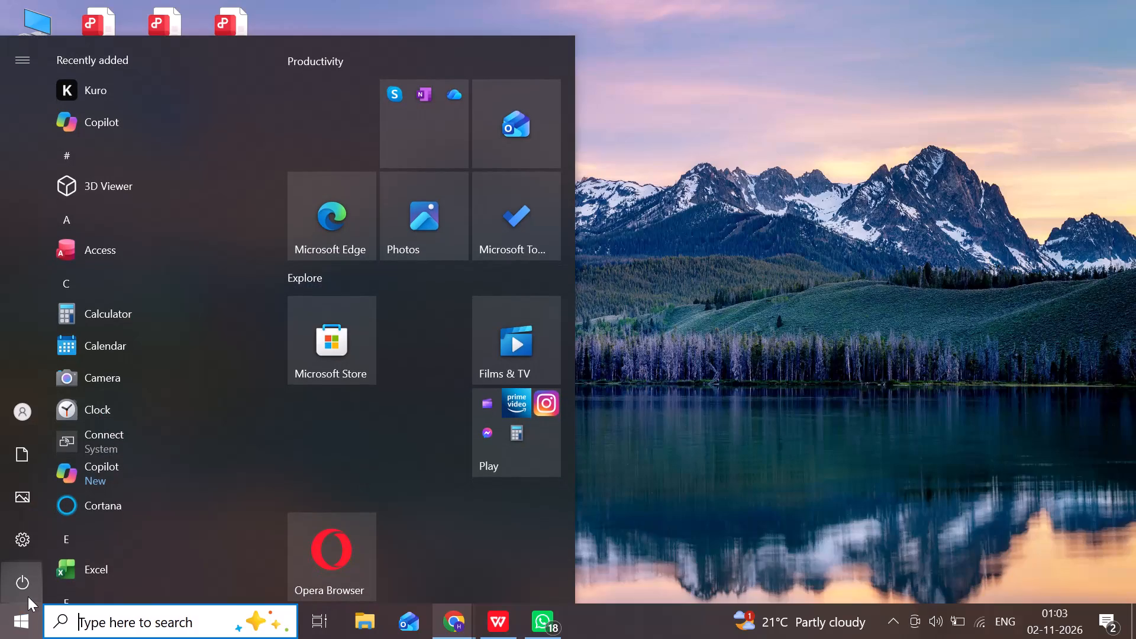
{"action": "left_click", "coordinate": [54, 595]}
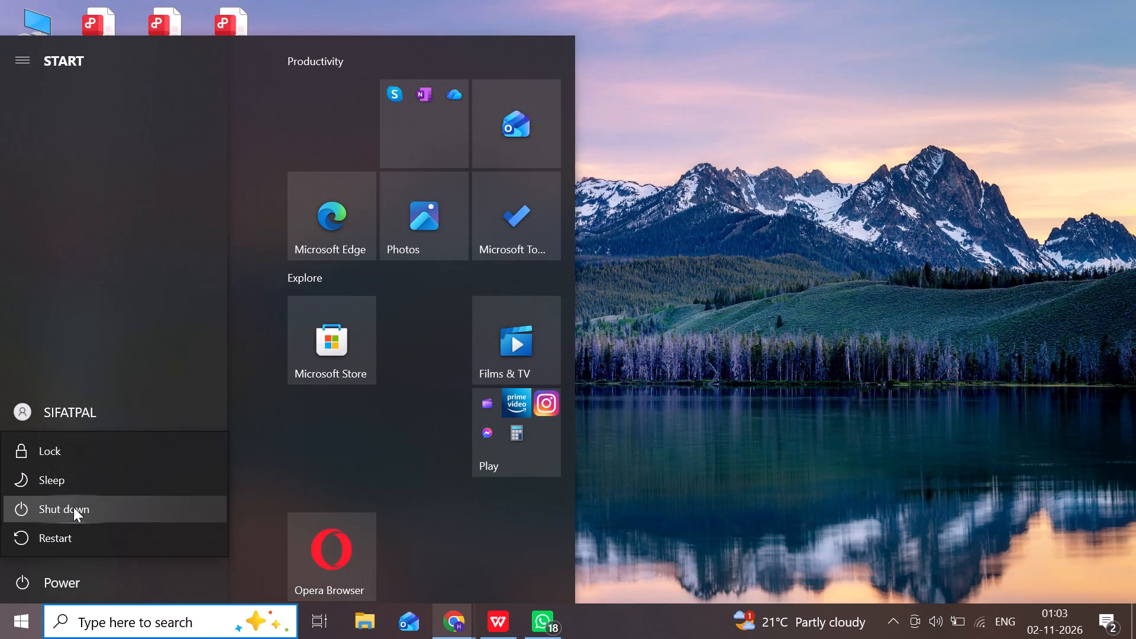